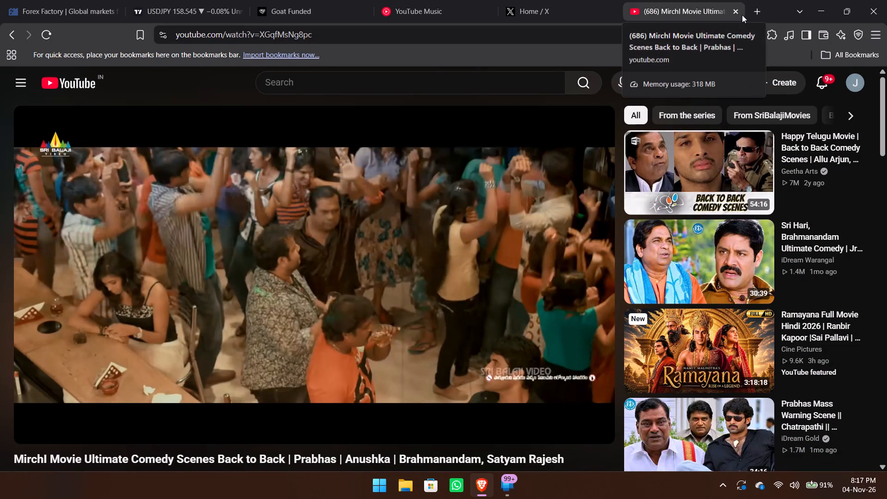
# Close the YouTube comedy video tab.
pyautogui.click(735, 9)
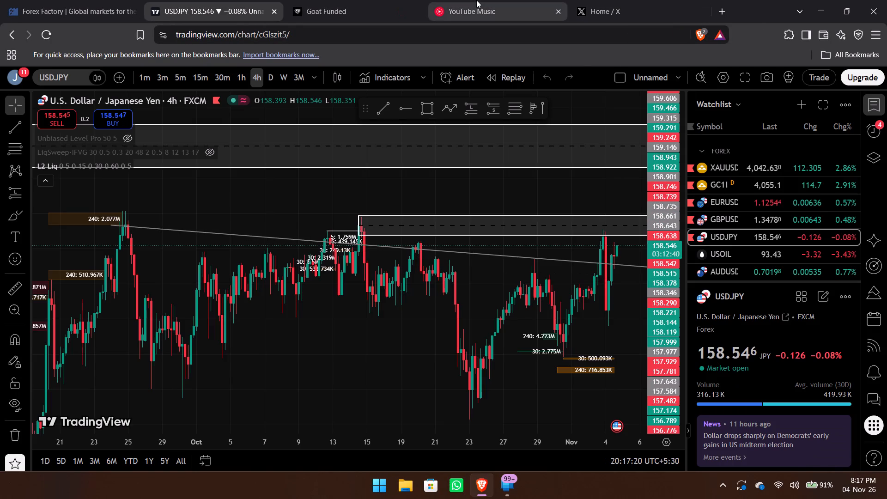
# On the 15-minute USDJPY chart, draw a rectangle from 3 Nov 23:30 to 4 Nov 17:45, between about 158.70 and 158.65.
pyautogui.moveTo(610, 287); pyautogui.dragTo(519, 262)
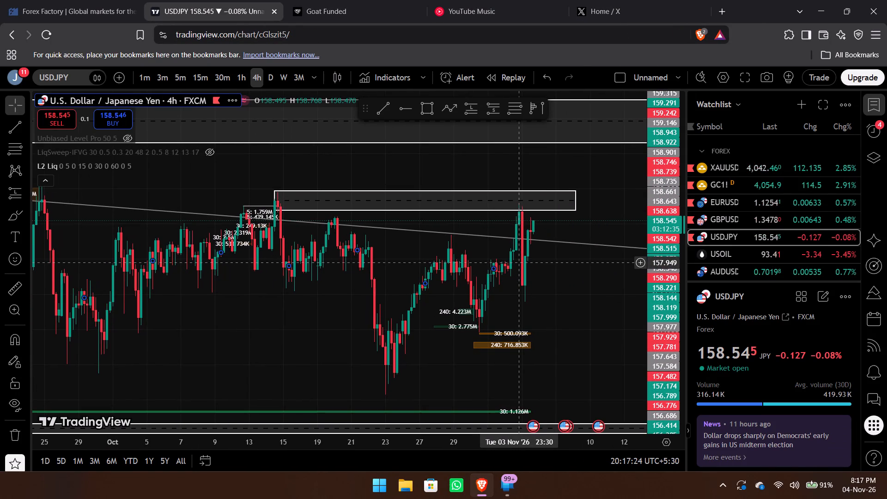
pyautogui.click(200, 75)
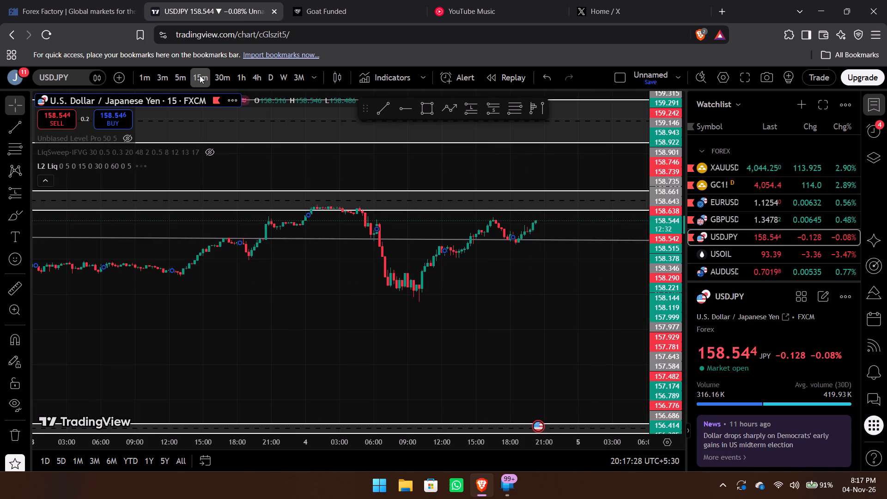
pyautogui.moveTo(672, 372); pyautogui.dragTo(662, 238)
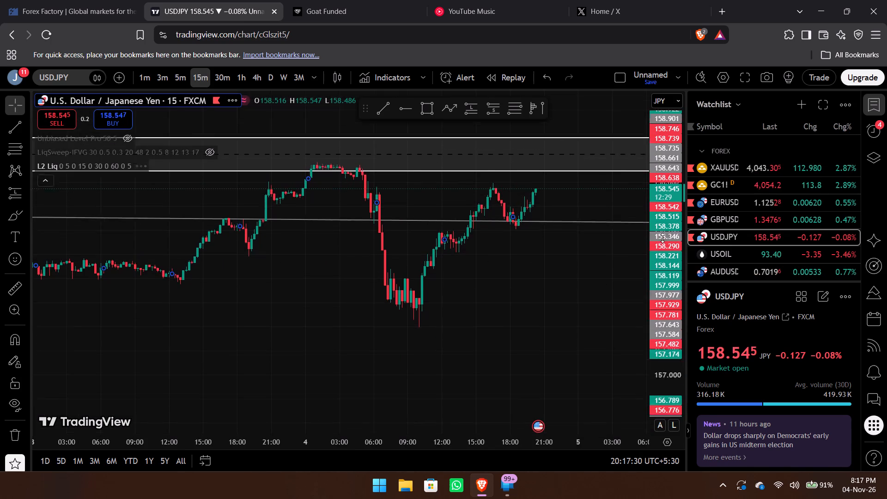
pyautogui.moveTo(662, 238); pyautogui.dragTo(655, 161)
pyautogui.moveTo(542, 242); pyautogui.dragTo(551, 264)
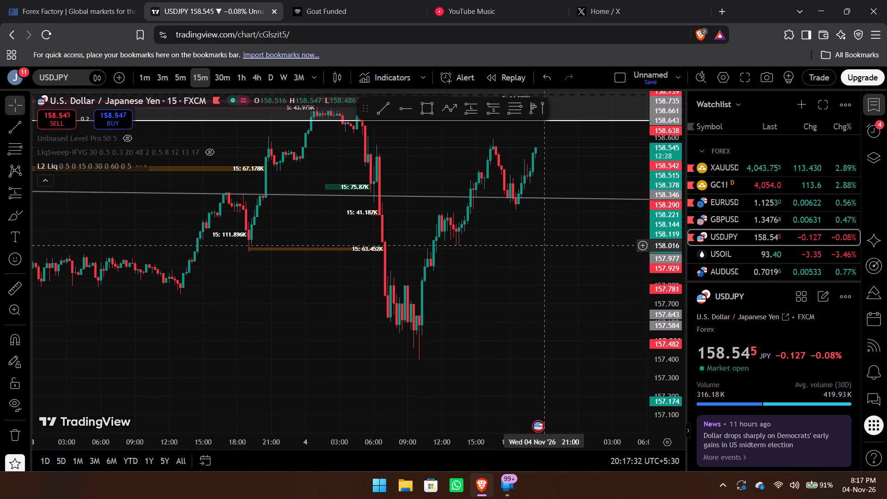
pyautogui.moveTo(551, 264); pyautogui.dragTo(581, 330)
pyautogui.moveTo(664, 317); pyautogui.dragTo(661, 256)
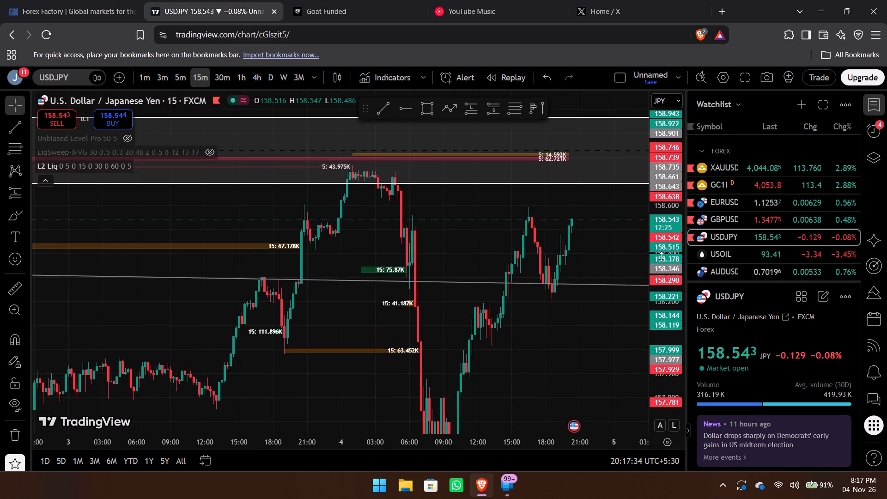
pyautogui.moveTo(661, 256); pyautogui.dragTo(658, 241)
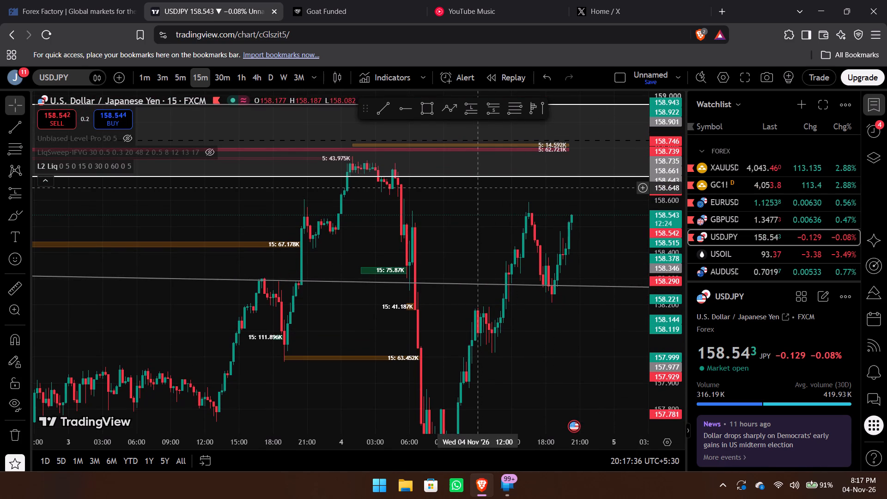
pyautogui.click(430, 107)
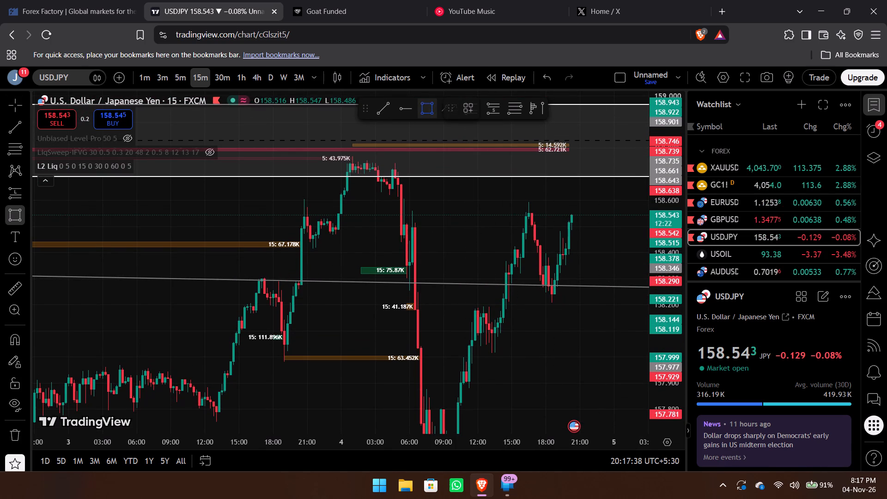
pyautogui.moveTo(335, 174); pyautogui.dragTo(474, 192)
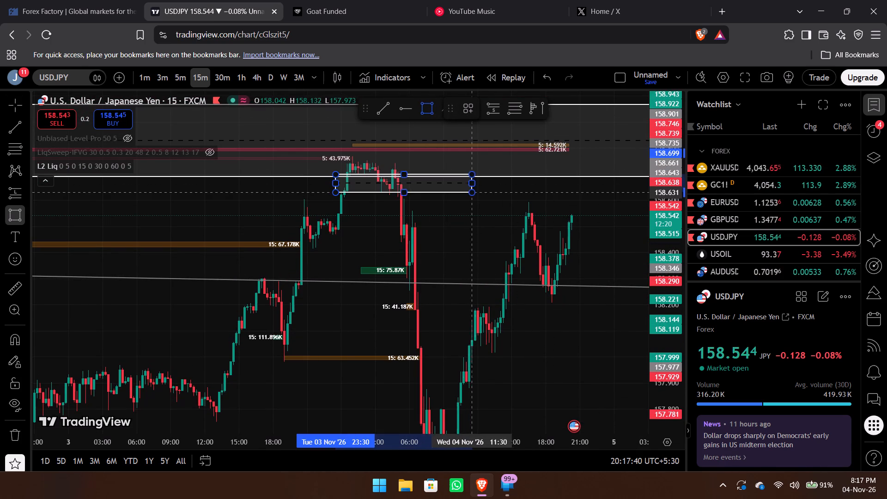
pyautogui.moveTo(474, 192); pyautogui.dragTo(537, 185)
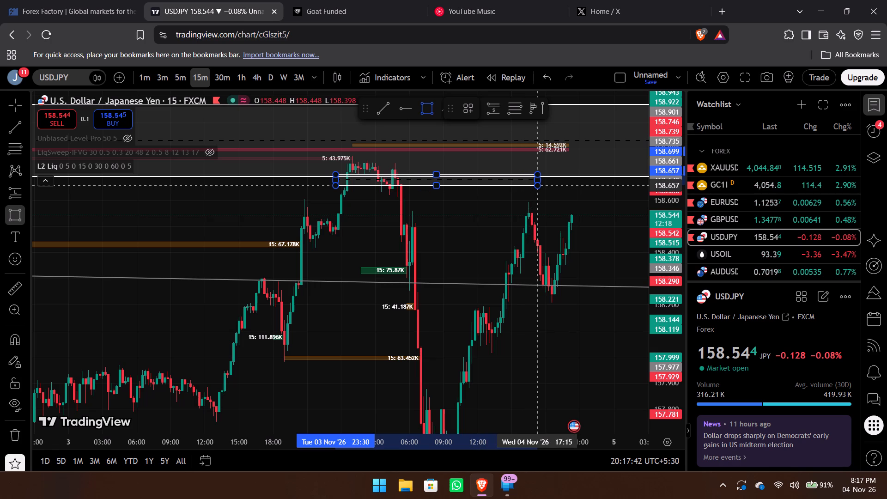
pyautogui.moveTo(537, 185); pyautogui.dragTo(542, 187)
pyautogui.click(542, 187)
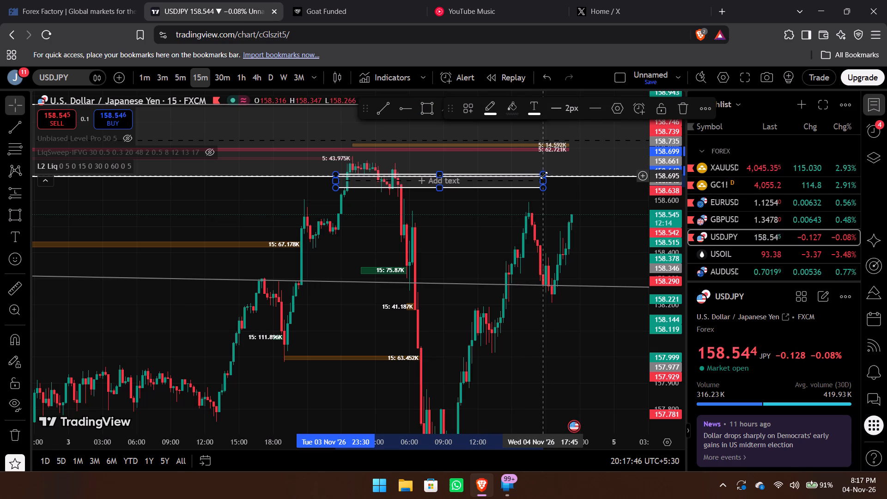
# Extend the new USDJPY rectangle's end to 4 Nov 22:30.
pyautogui.moveTo(542, 180); pyautogui.dragTo(596, 189)
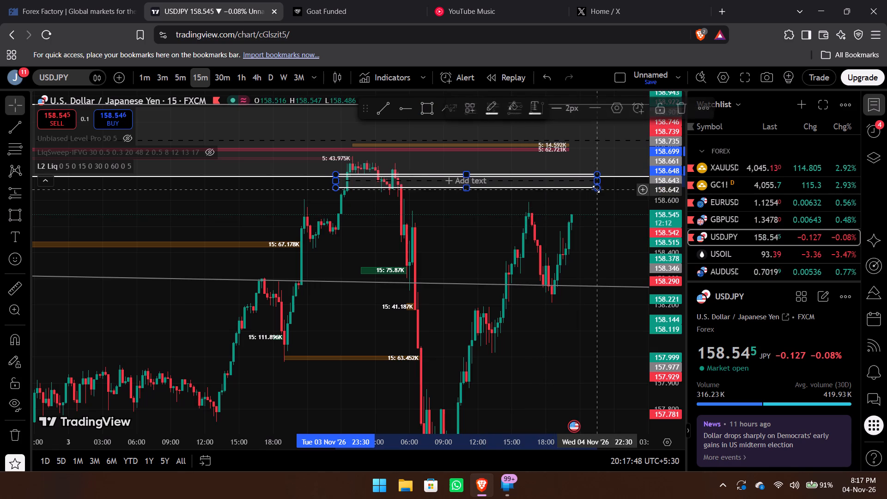
pyautogui.moveTo(612, 254); pyautogui.dragTo(609, 237)
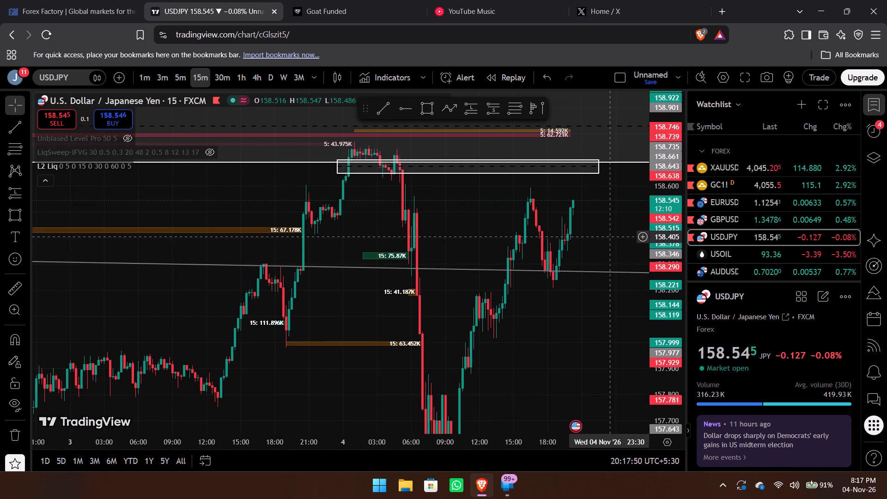
pyautogui.moveTo(655, 217); pyautogui.dragTo(662, 308)
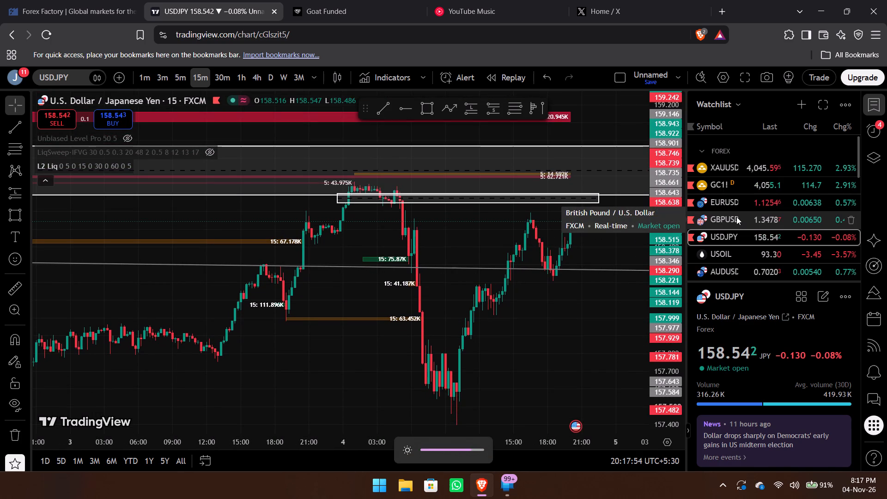
# On the XAUUSD 15-minute chart, extend the existing short position's end to 4 Nov 09:30.
pyautogui.click(765, 170)
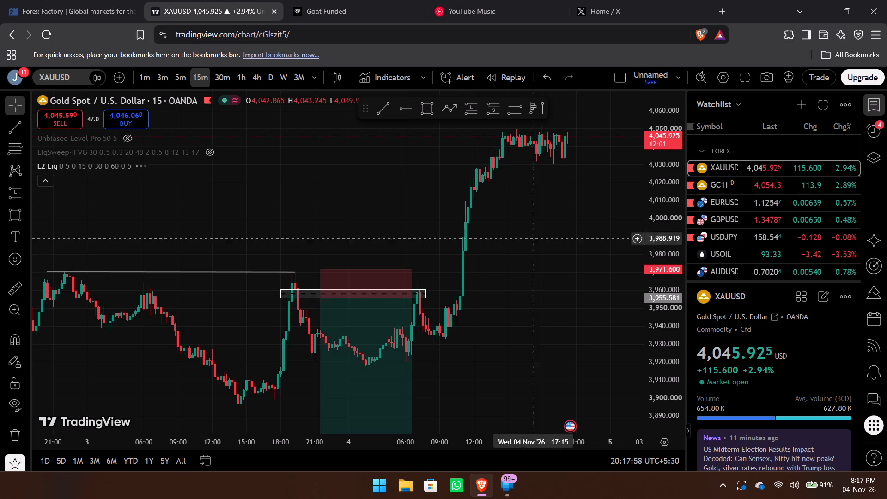
pyautogui.moveTo(511, 362); pyautogui.dragTo(525, 304)
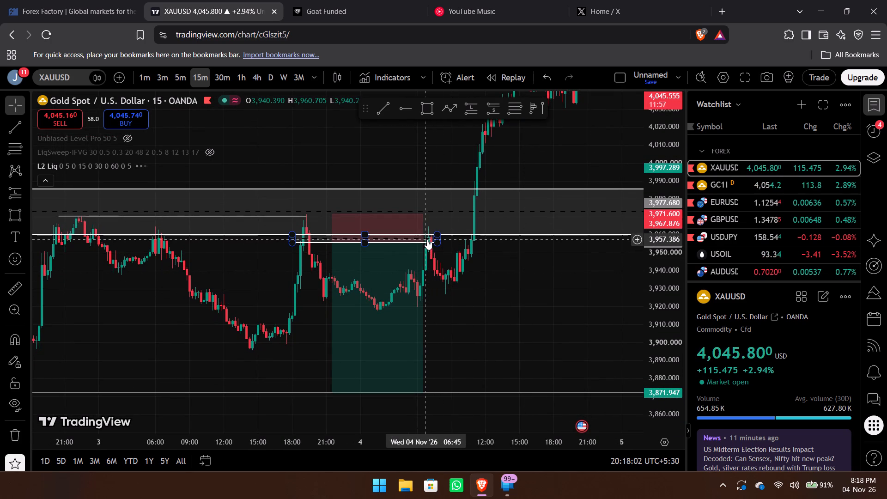
pyautogui.moveTo(423, 241); pyautogui.dragTo(470, 243)
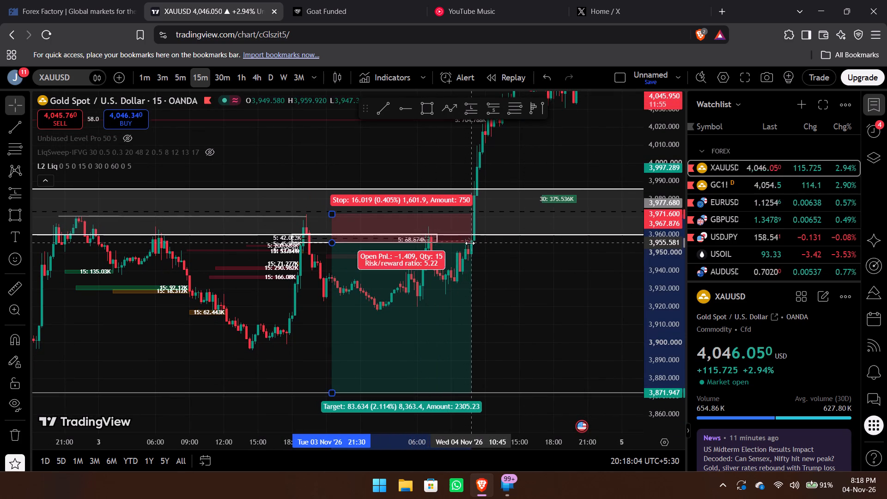
pyautogui.moveTo(470, 243); pyautogui.dragTo(458, 248)
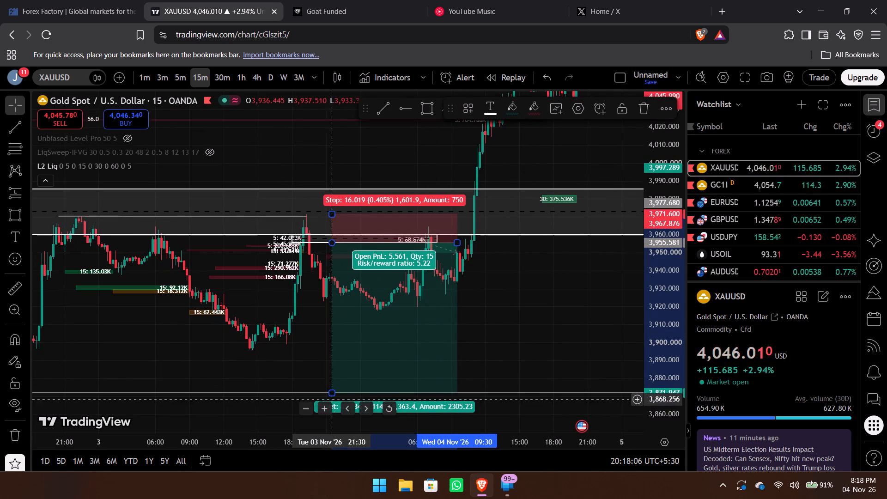
# Raise the XAUUSD short position's target level to about 3,922.
pyautogui.moveTo(329, 396); pyautogui.dragTo(358, 284)
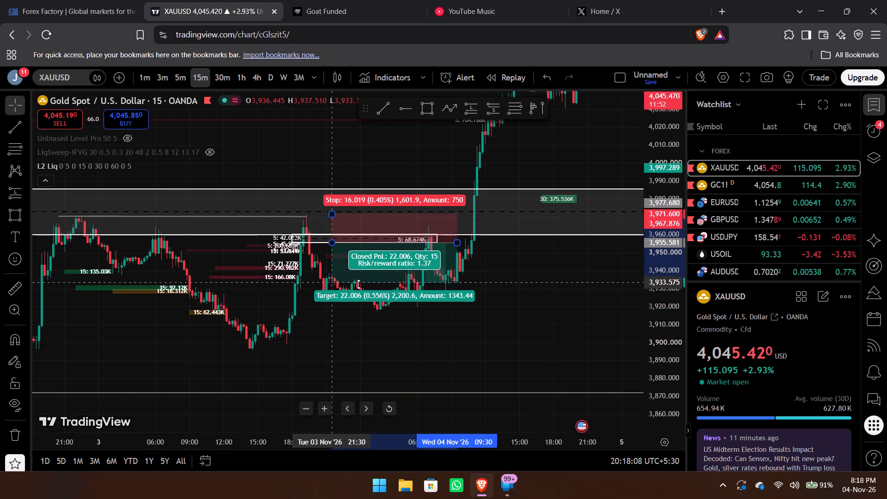
pyautogui.moveTo(358, 284); pyautogui.dragTo(356, 292)
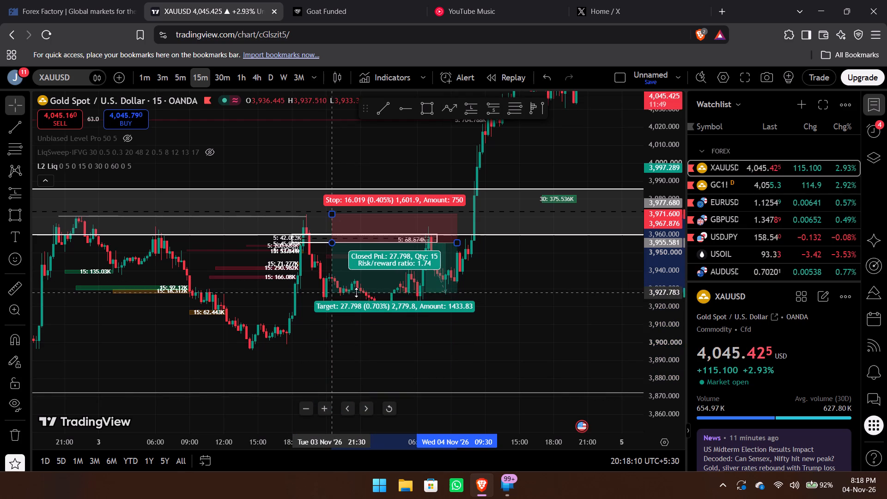
pyautogui.moveTo(356, 292); pyautogui.dragTo(350, 303)
# Examine recent XAUUSD price action against the marked zones on the 15-minute and 4-hour charts.
pyautogui.moveTo(553, 260); pyautogui.dragTo(517, 408)
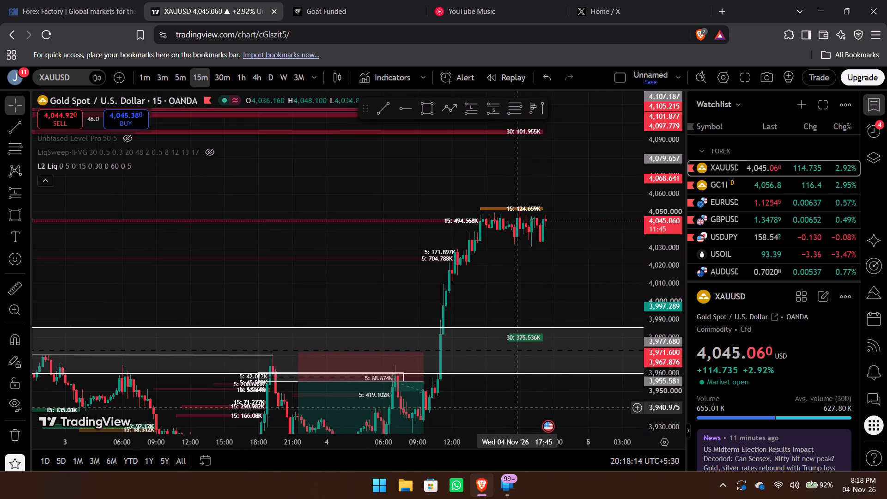
pyautogui.moveTo(517, 408); pyautogui.dragTo(638, 258)
pyautogui.click(256, 76)
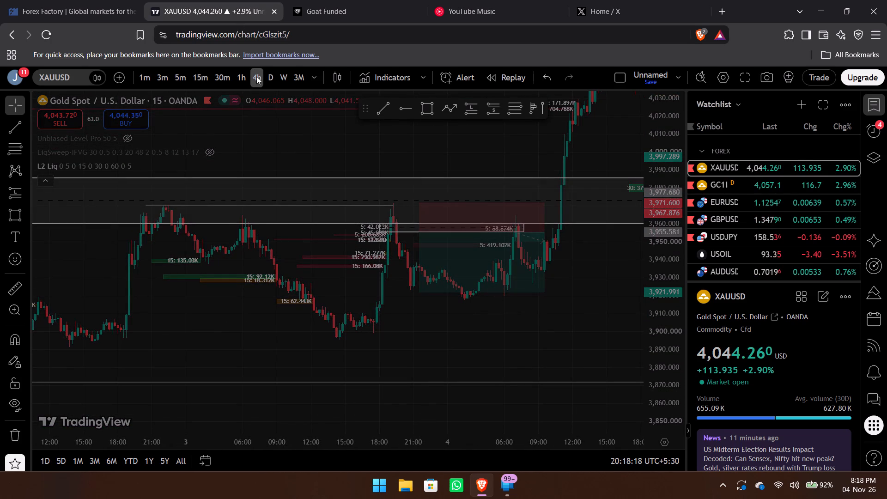
pyautogui.moveTo(654, 221); pyautogui.dragTo(656, 374)
pyautogui.hscroll(-2, 571, 324)
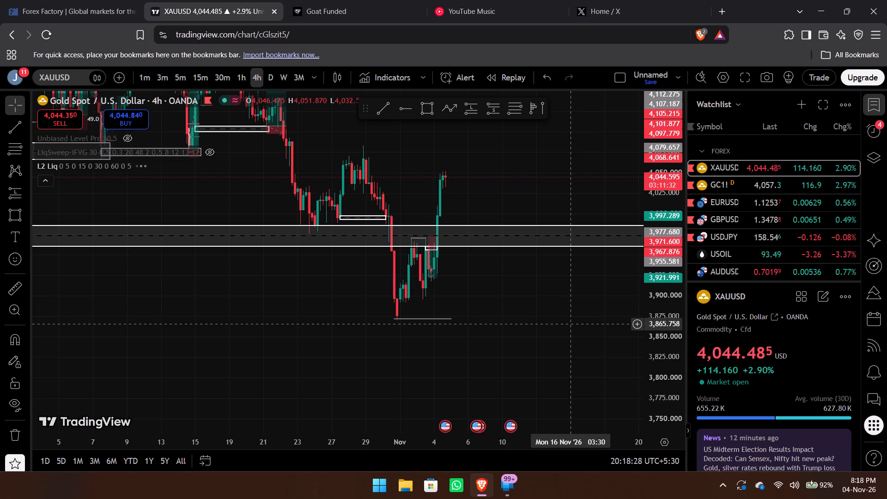
pyautogui.moveTo(535, 301); pyautogui.dragTo(547, 379)
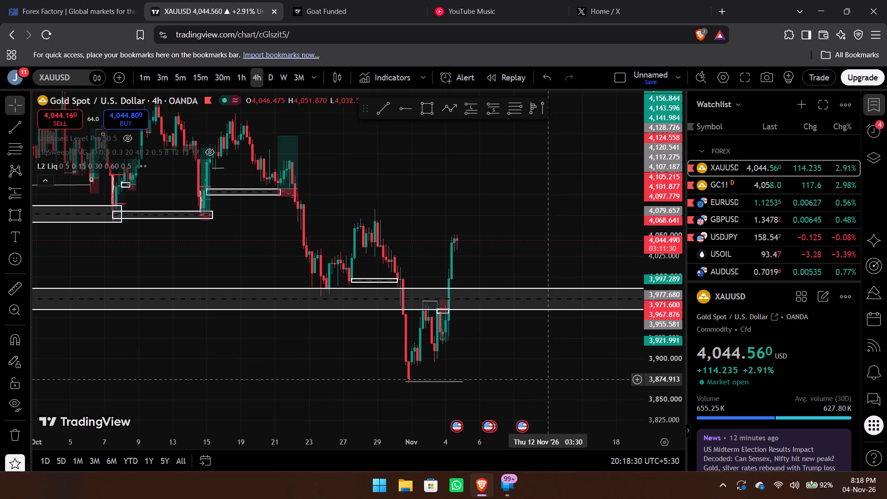
pyautogui.moveTo(547, 379); pyautogui.dragTo(498, 342)
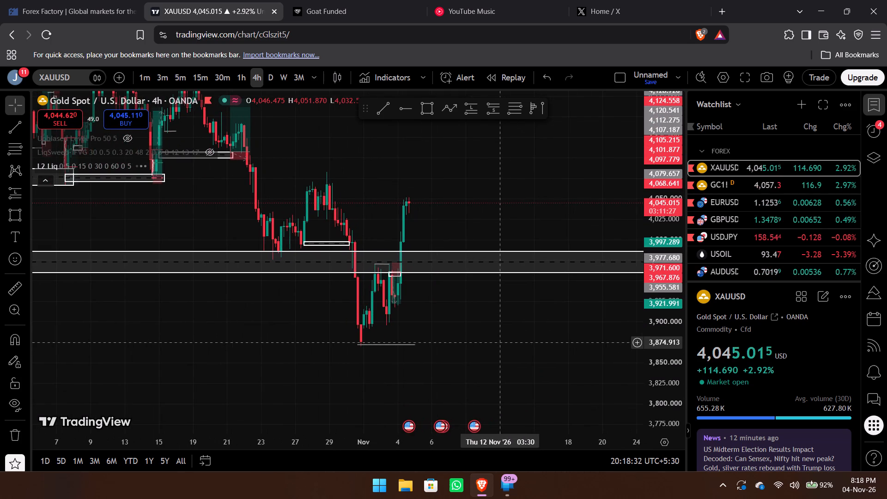
# Examine EURUSD price action around the marked upper zone on the 4-hour and 15-minute charts.
pyautogui.click(757, 201)
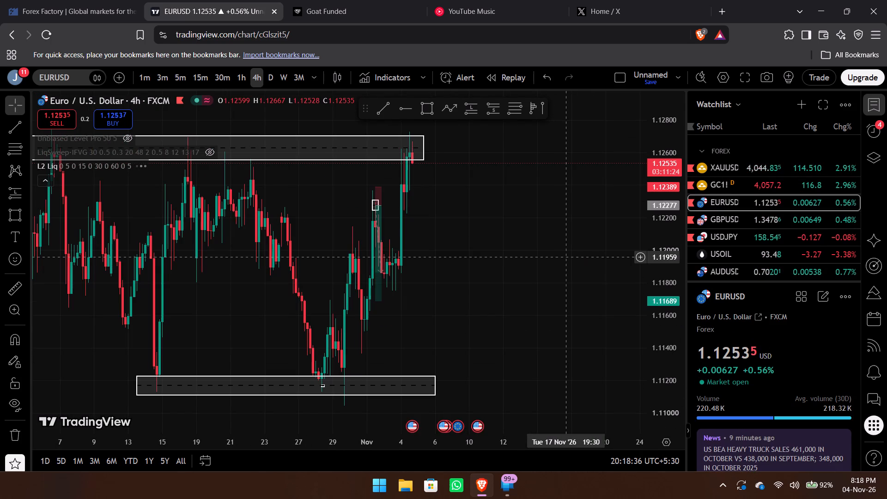
pyautogui.hscroll(2, 566, 257)
pyautogui.moveTo(577, 217); pyautogui.dragTo(598, 270)
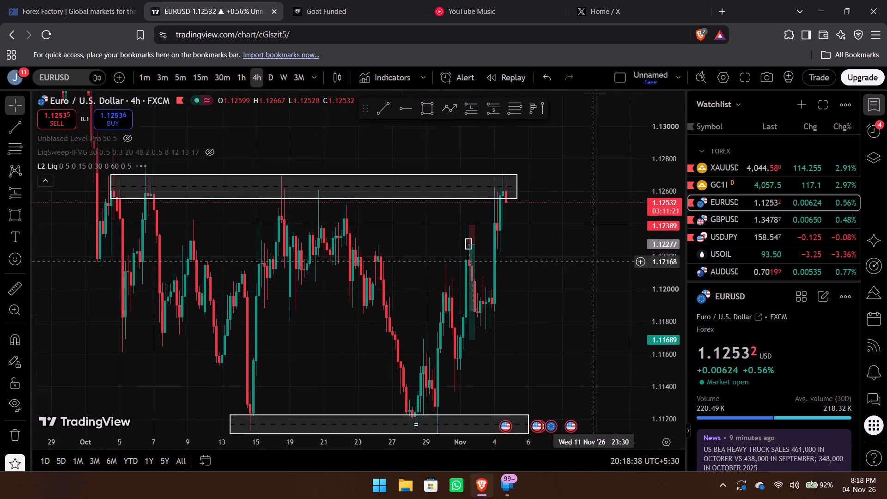
pyautogui.moveTo(598, 270); pyautogui.dragTo(601, 274)
pyautogui.click(202, 80)
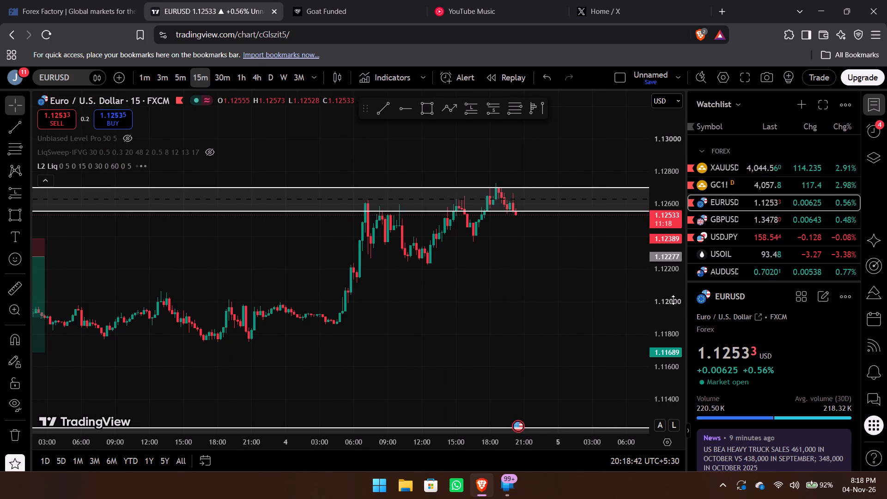
pyautogui.moveTo(670, 329); pyautogui.dragTo(643, 183)
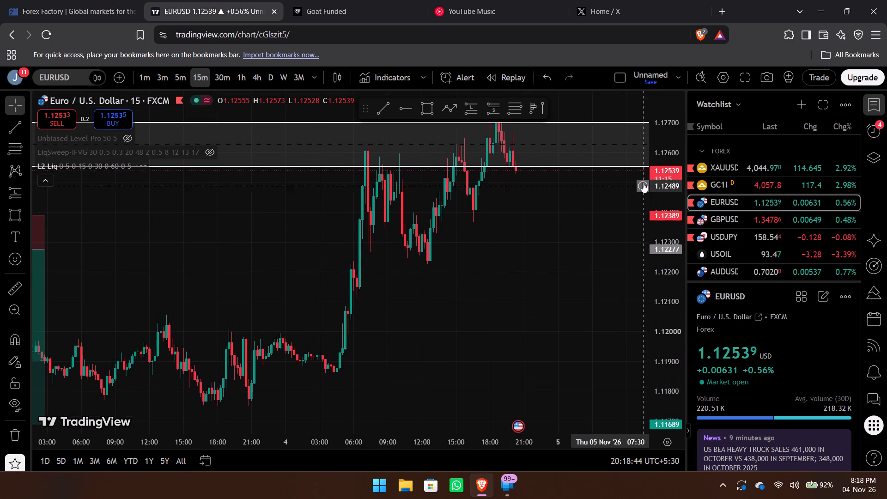
pyautogui.moveTo(643, 183); pyautogui.dragTo(642, 182)
pyautogui.moveTo(555, 199); pyautogui.dragTo(559, 268)
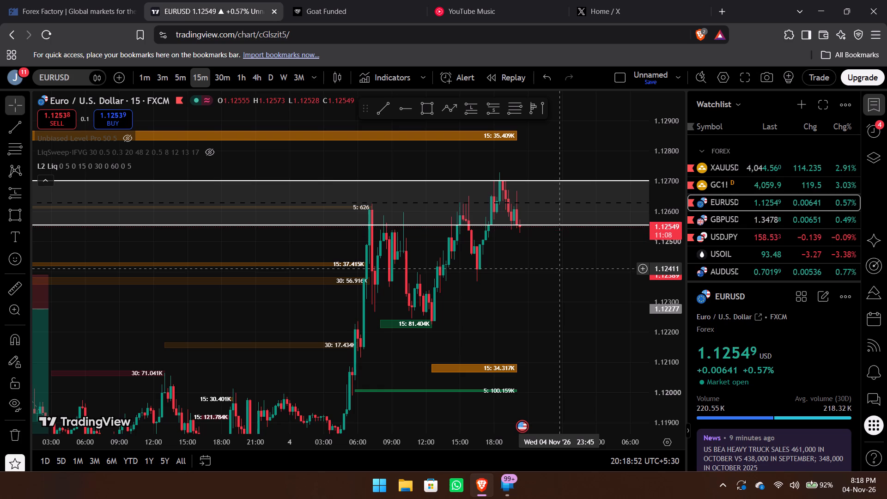
# On the 5-minute EURUSD chart, draw a thin rectangle inside the upper zone, starting at 4 Nov 17:30 with its top at about 1.1261.
pyautogui.click(182, 75)
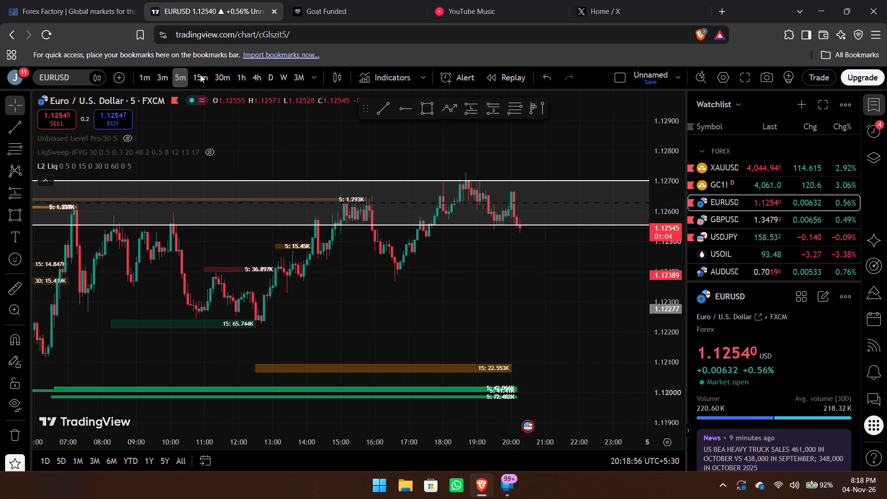
pyautogui.moveTo(674, 335); pyautogui.dragTo(651, 199)
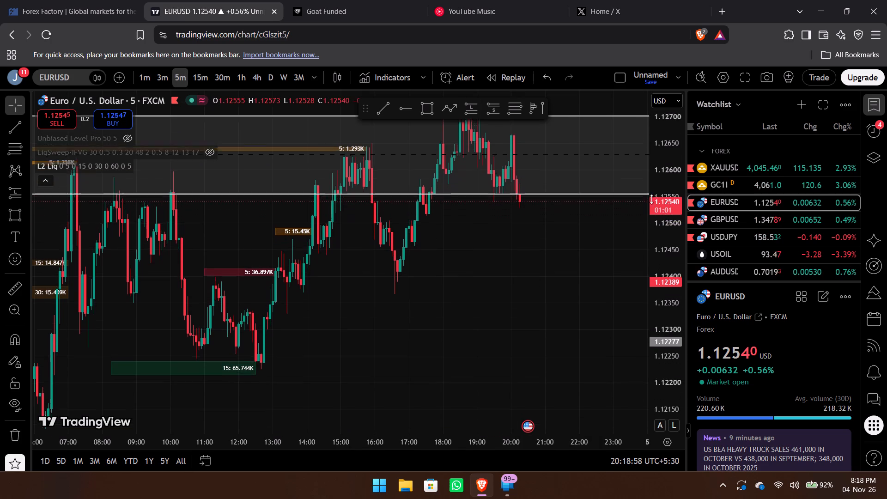
pyautogui.moveTo(651, 199); pyautogui.dragTo(646, 187)
pyautogui.moveTo(528, 224); pyautogui.dragTo(532, 289)
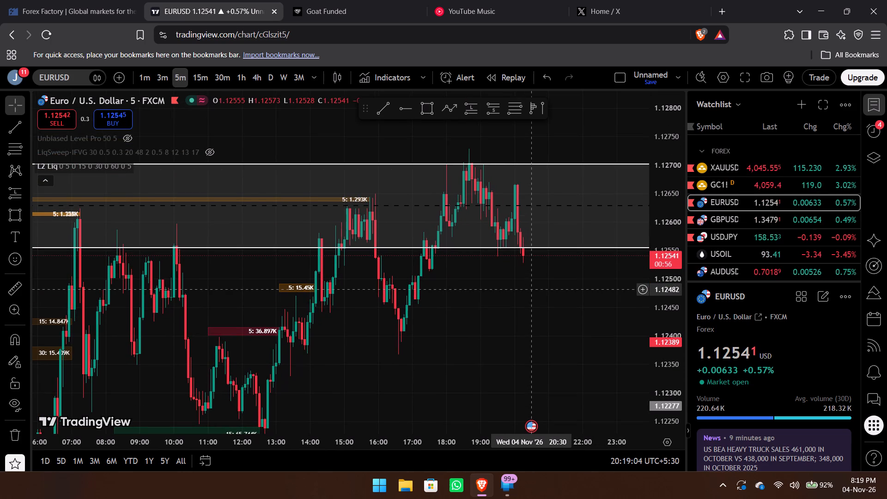
pyautogui.click(420, 104)
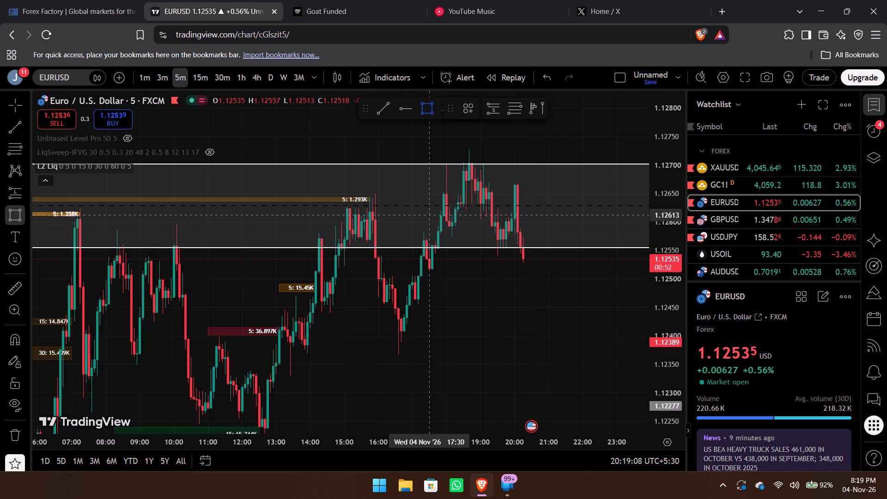
pyautogui.moveTo(430, 214); pyautogui.dragTo(539, 227)
pyautogui.click(539, 227)
pyautogui.click(578, 297)
pyautogui.moveTo(578, 297); pyautogui.dragTo(551, 296)
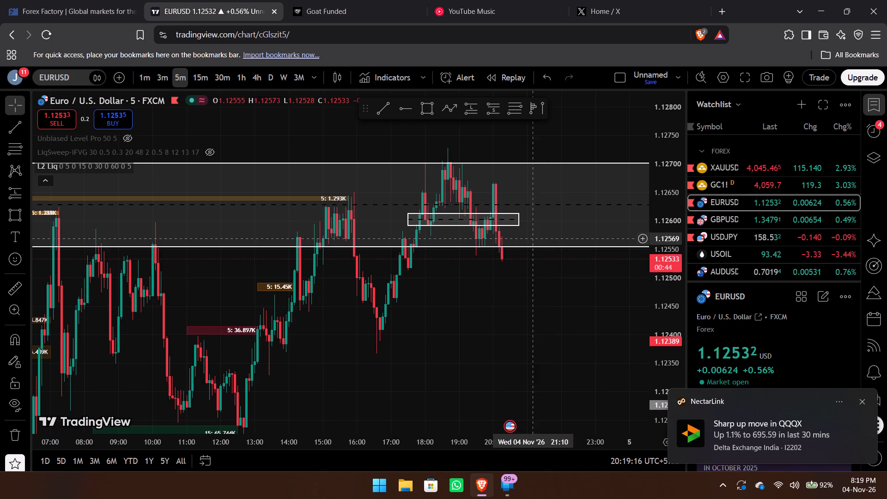
# Draw a short position on the 5-minute EURUSD chart with entry about 1.12602, stop about 1.12732 and target about 1.12330.
pyautogui.click(487, 110)
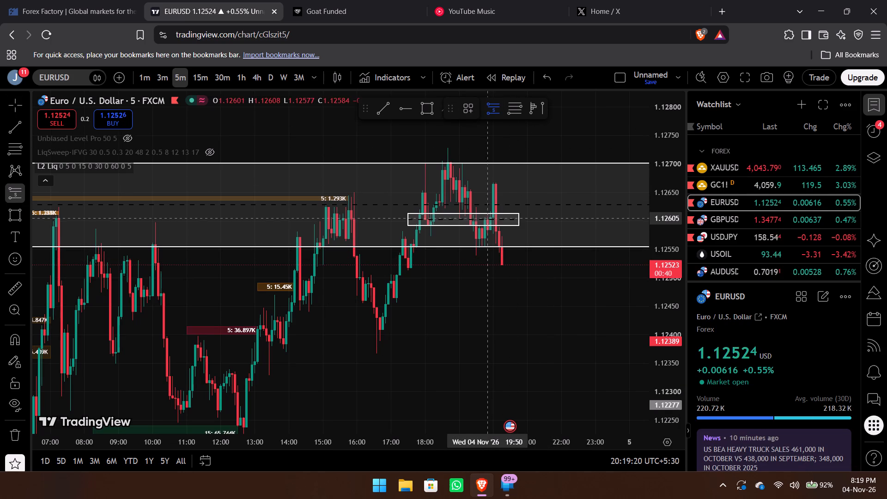
pyautogui.click(482, 219)
pyautogui.moveTo(482, 154); pyautogui.dragTo(497, 145)
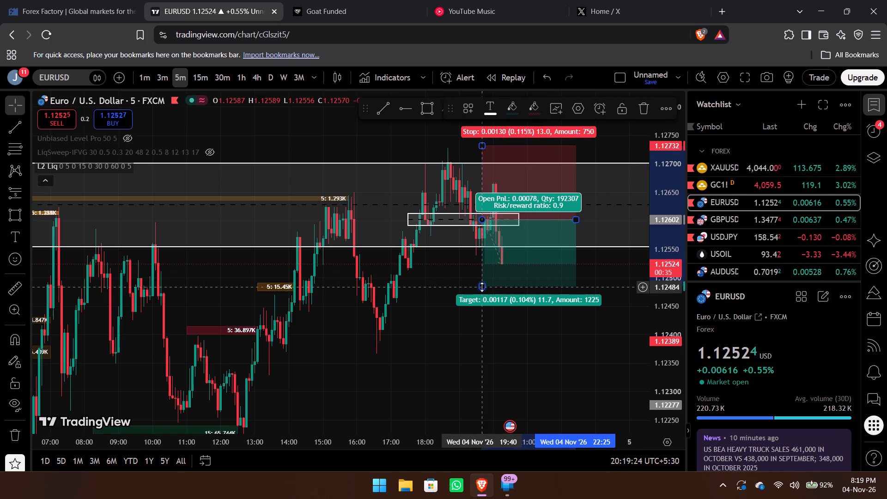
pyautogui.moveTo(482, 287); pyautogui.dragTo(483, 351)
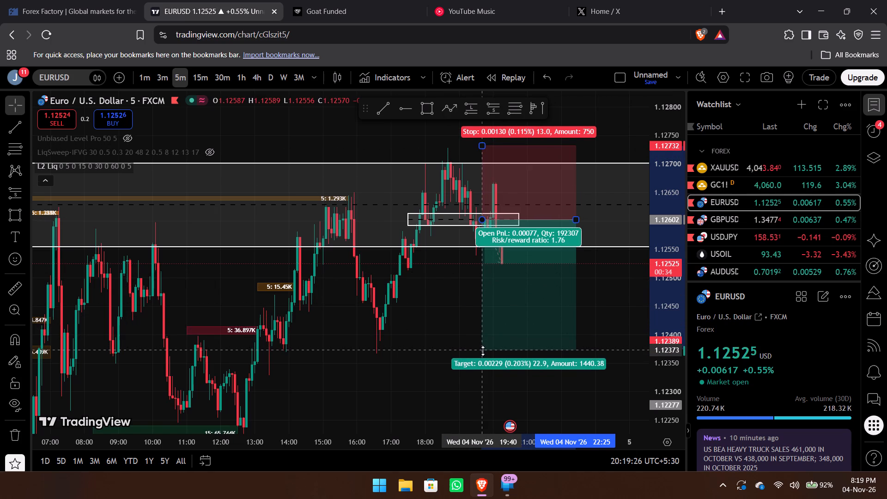
pyautogui.moveTo(483, 351); pyautogui.dragTo(487, 371)
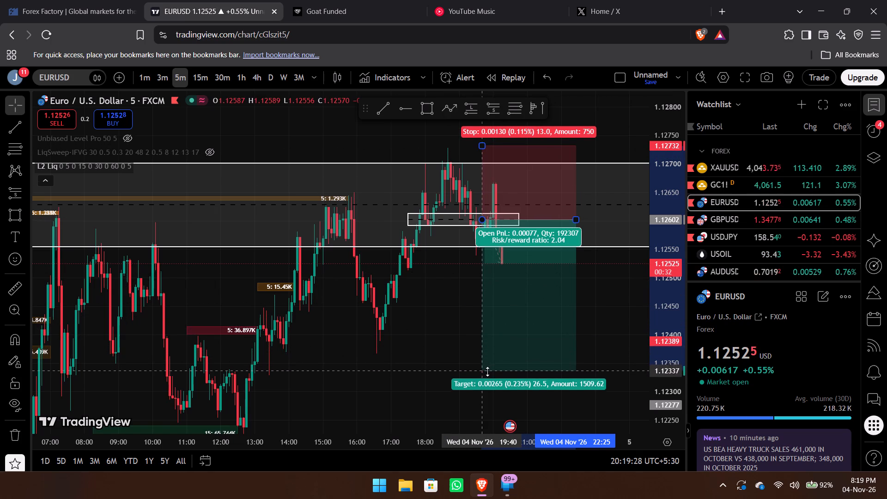
pyautogui.moveTo(487, 371); pyautogui.dragTo(487, 375)
pyautogui.moveTo(632, 275); pyautogui.dragTo(576, 262)
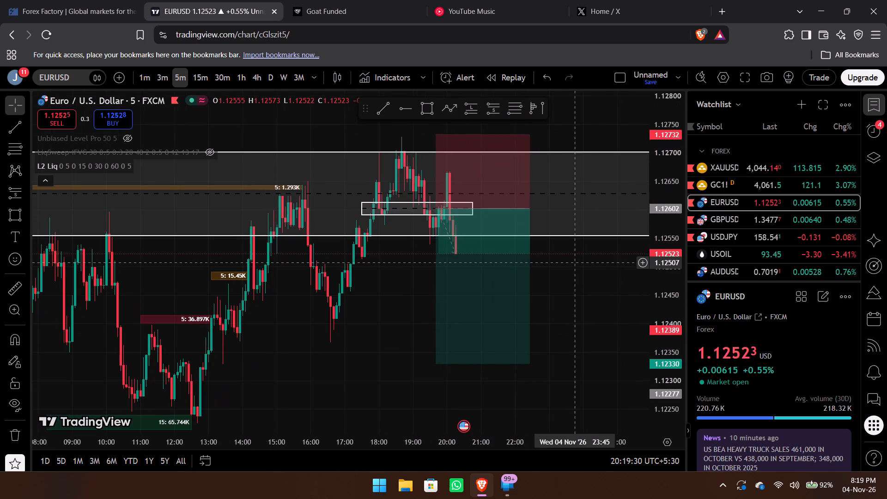
# Examine recent GBPUSD and USDJPY price action on the 5-minute charts.
pyautogui.click(734, 219)
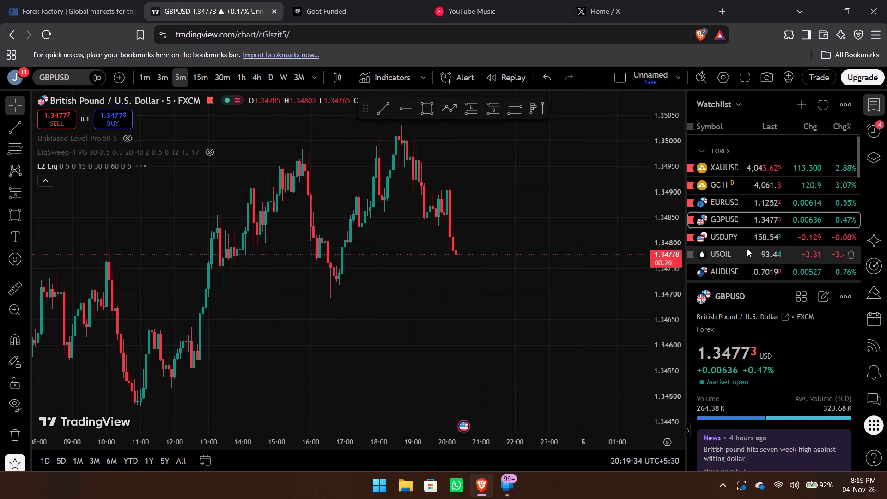
pyautogui.click(772, 238)
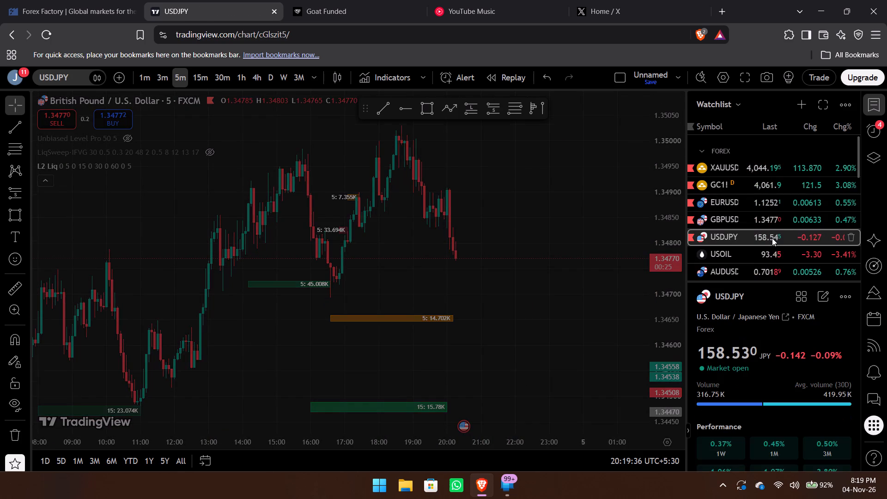
pyautogui.moveTo(548, 209); pyautogui.dragTo(577, 238)
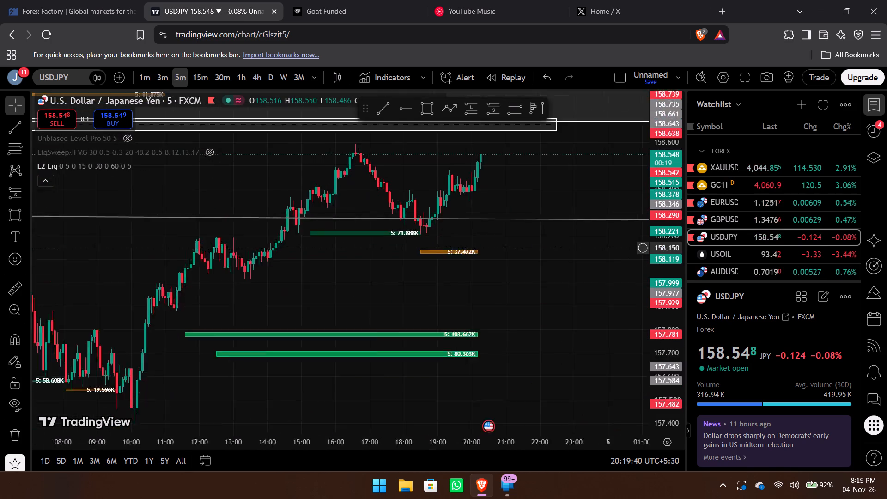
pyautogui.moveTo(577, 238); pyautogui.dragTo(527, 216)
# Examine BTCUSD price action on the 5-minute and 4-hour charts, including the marked zones below the current price.
pyautogui.scroll(-4, 748, 236)
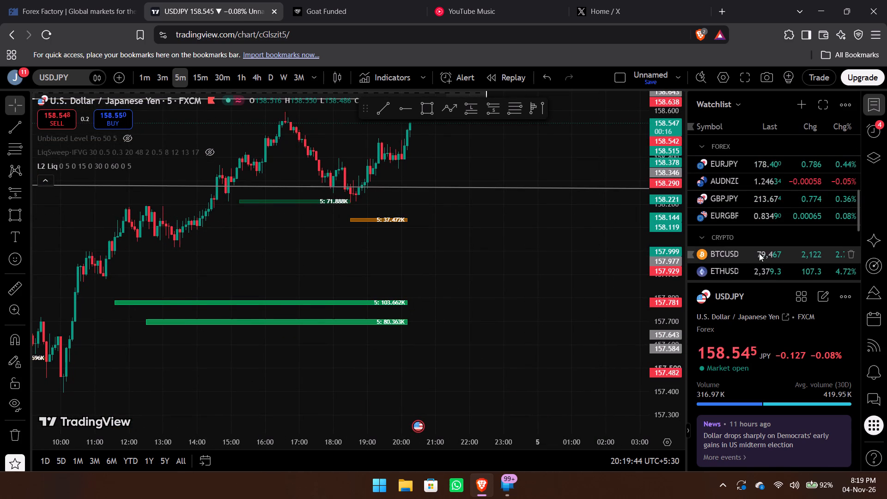
pyautogui.click(758, 254)
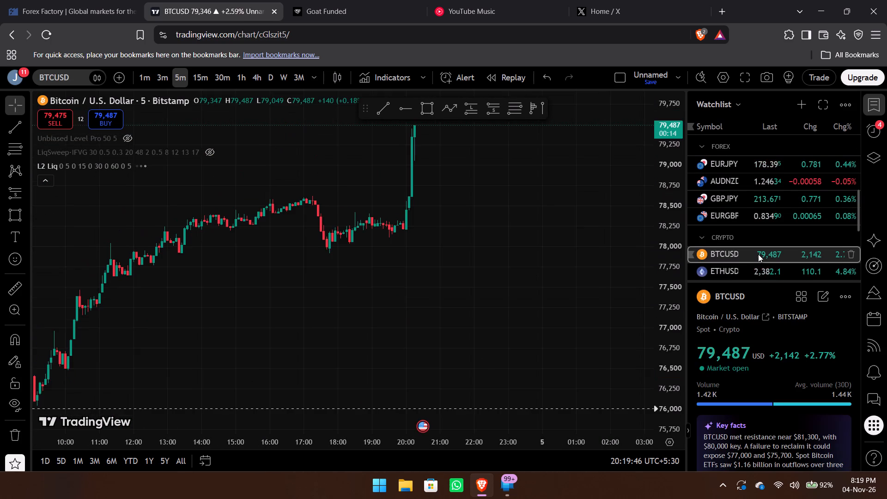
pyautogui.moveTo(506, 156); pyautogui.dragTo(555, 251)
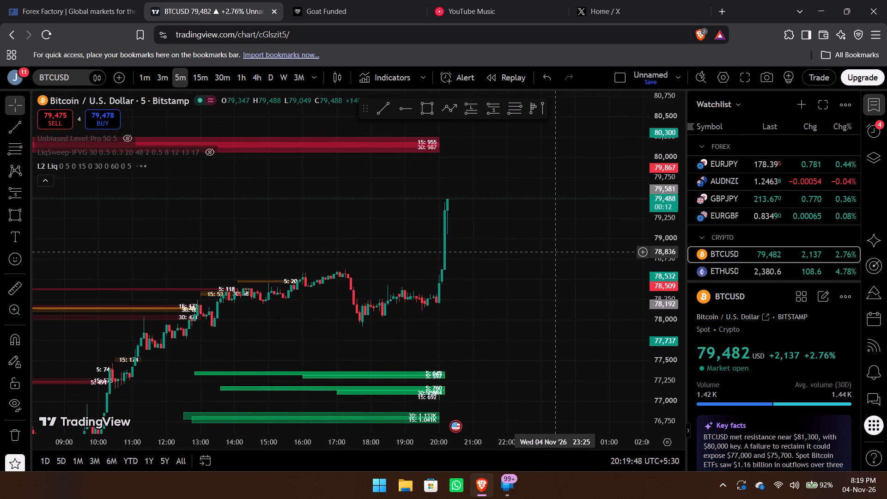
pyautogui.moveTo(555, 251); pyautogui.dragTo(590, 244)
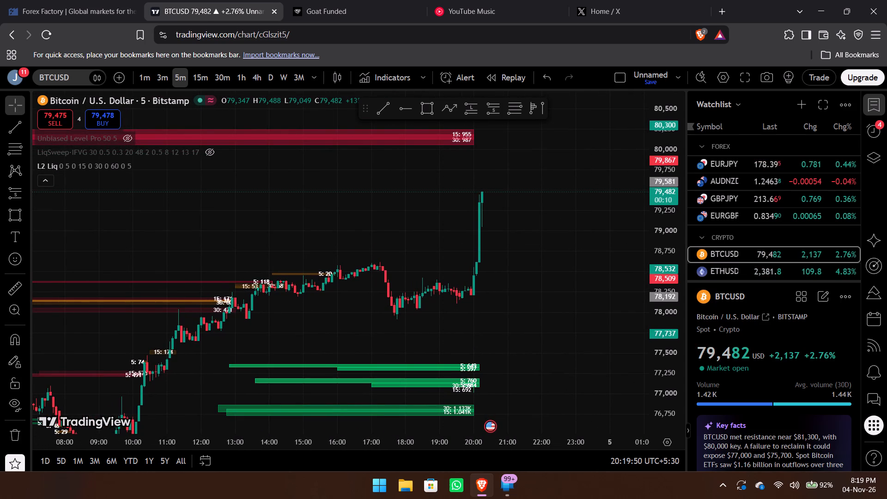
pyautogui.click(257, 74)
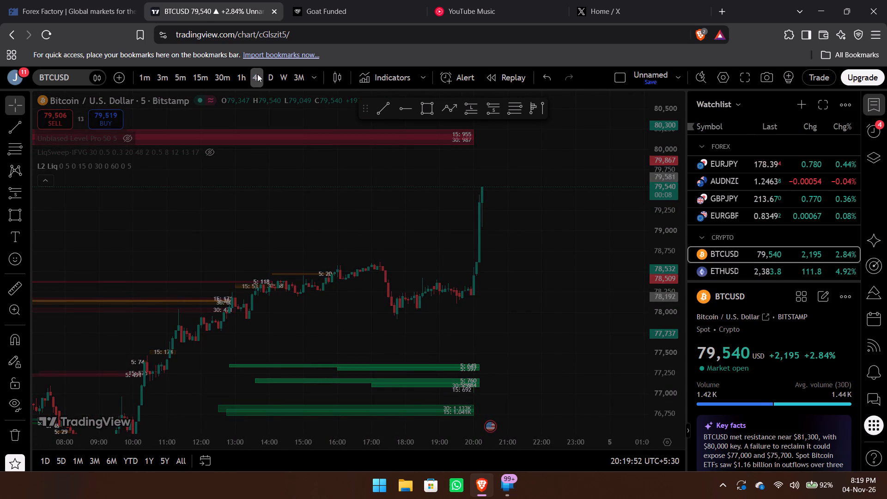
pyautogui.moveTo(664, 249); pyautogui.dragTo(657, 356)
pyautogui.moveTo(660, 271); pyautogui.dragTo(660, 333)
pyautogui.moveTo(563, 292); pyautogui.dragTo(508, 285)
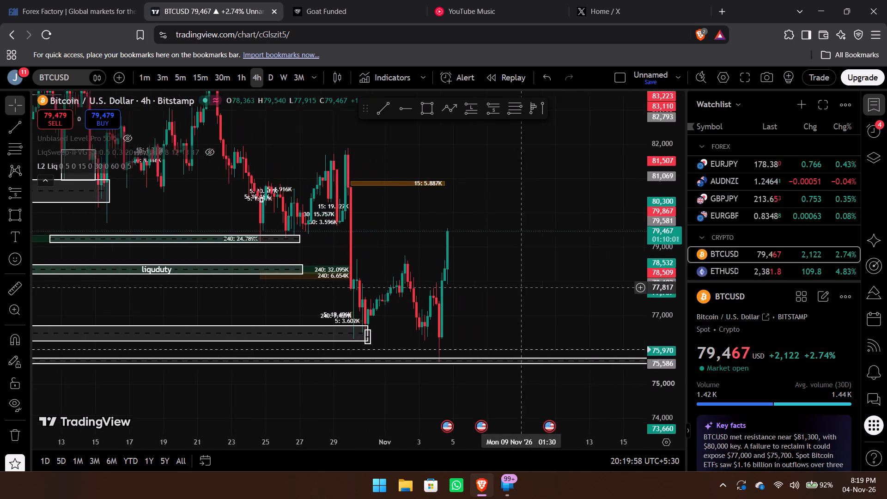
pyautogui.moveTo(508, 285); pyautogui.dragTo(505, 284)
# Draw a long position on the 4-hour BTCUSD chart from 4 Nov 05:30, with entry about 75,845, stop about 75,542 and target about 79,638.
pyautogui.click(474, 109)
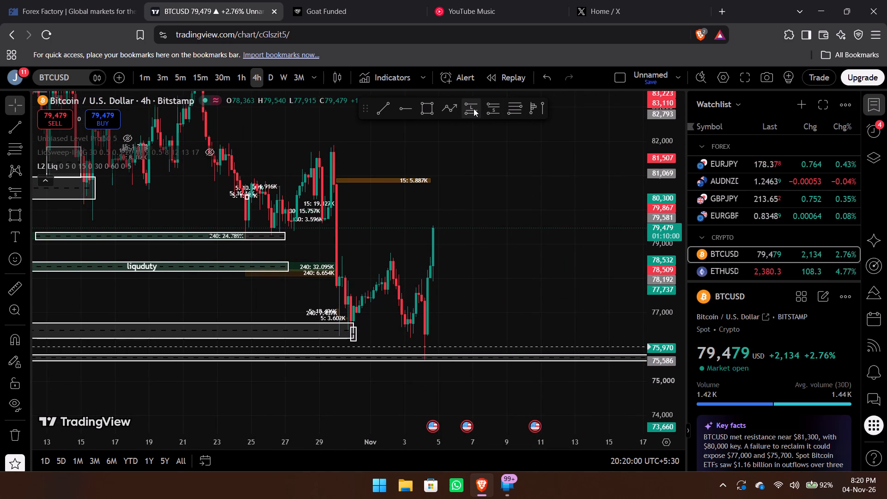
pyautogui.click(424, 352)
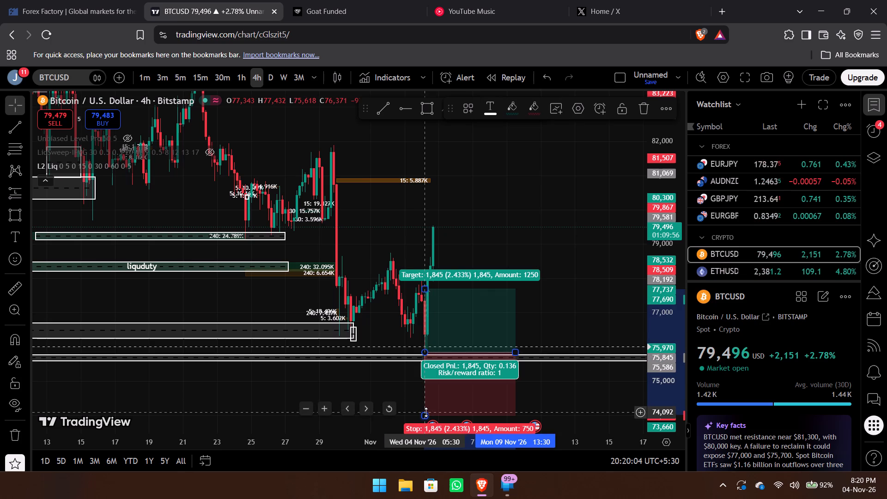
pyautogui.moveTo(426, 412); pyautogui.dragTo(442, 362)
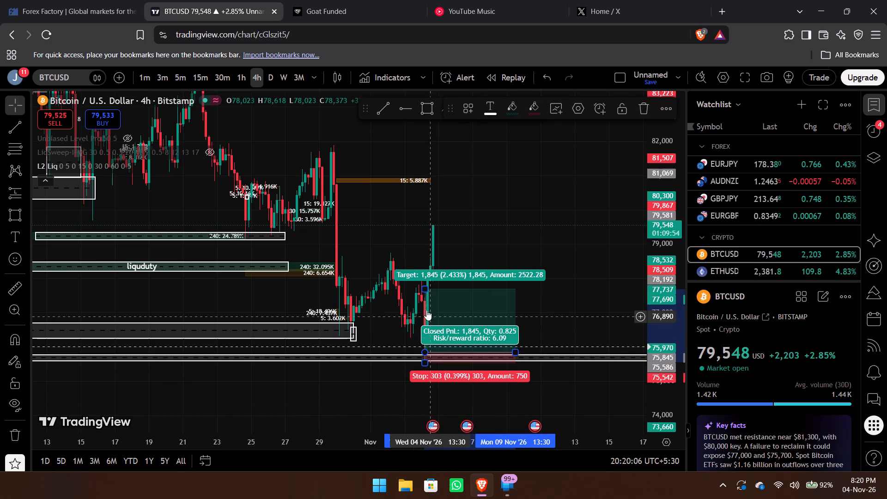
pyautogui.moveTo(424, 286); pyautogui.dragTo(426, 244)
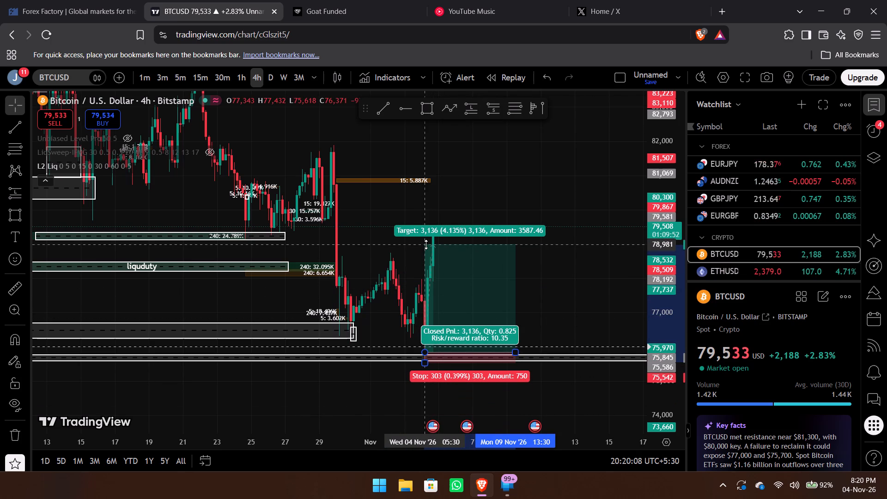
pyautogui.moveTo(426, 244); pyautogui.dragTo(454, 222)
pyautogui.click(562, 228)
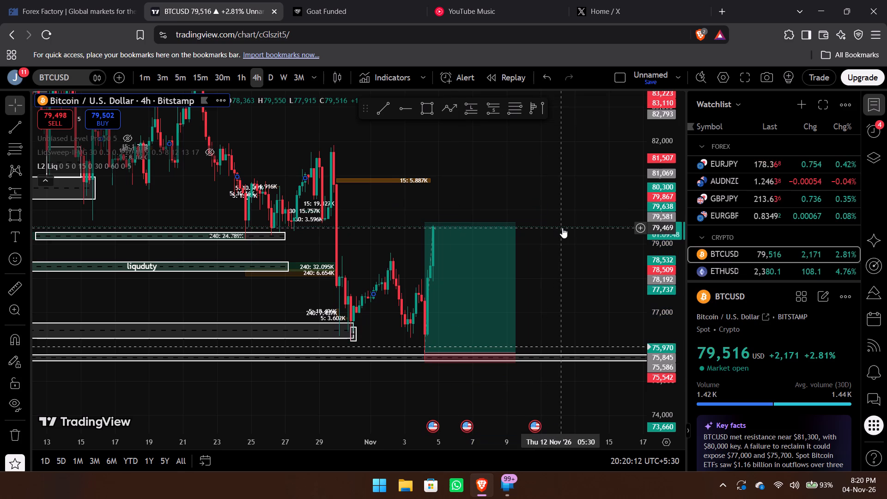
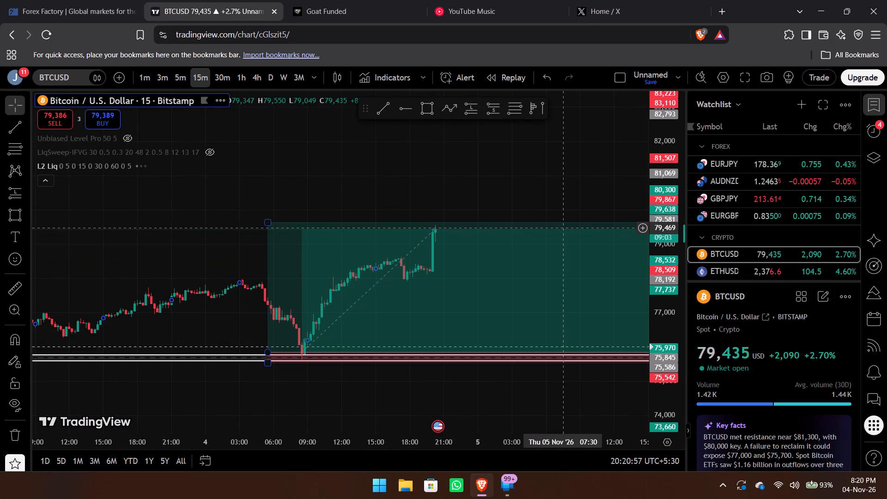
# Shorten the BTCUSD long position on the 15-minute chart so that it ends at about the start of 5 Nov.
pyautogui.moveTo(659, 312); pyautogui.dragTo(624, 86)
pyautogui.moveTo(239, 239); pyautogui.dragTo(75, 177)
pyautogui.hscroll(-2, 544, 344)
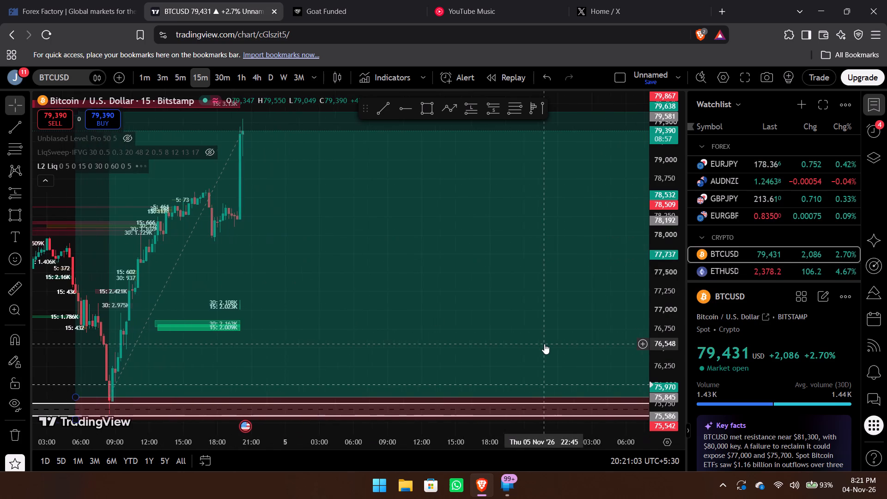
pyautogui.hscroll(-3, 593, 386)
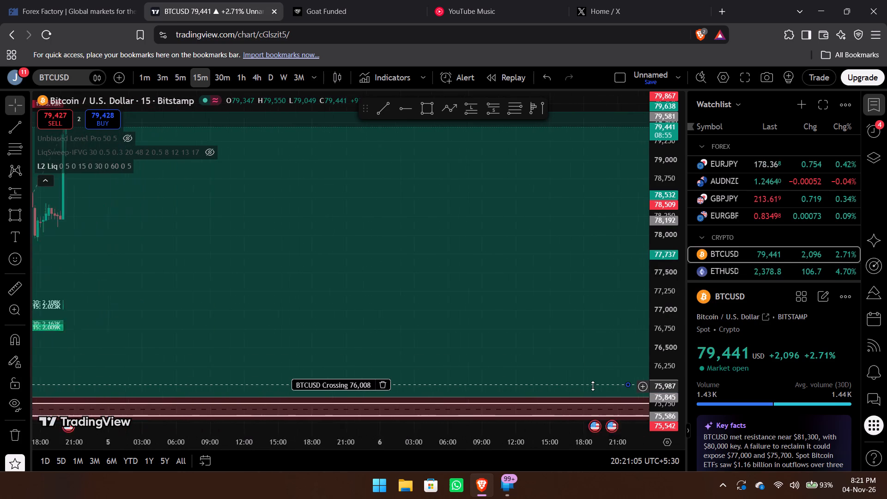
pyautogui.hscroll(-5, 593, 386)
pyautogui.hscroll(-1, 567, 356)
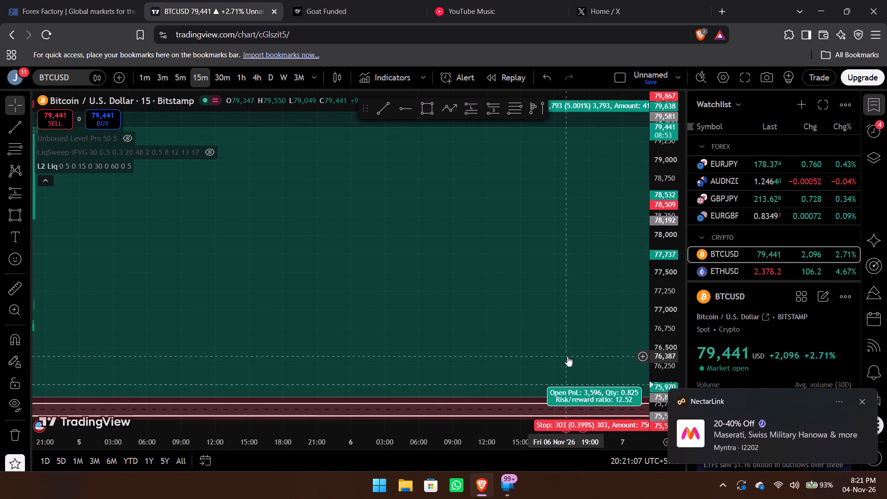
pyautogui.hscroll(-3, 567, 356)
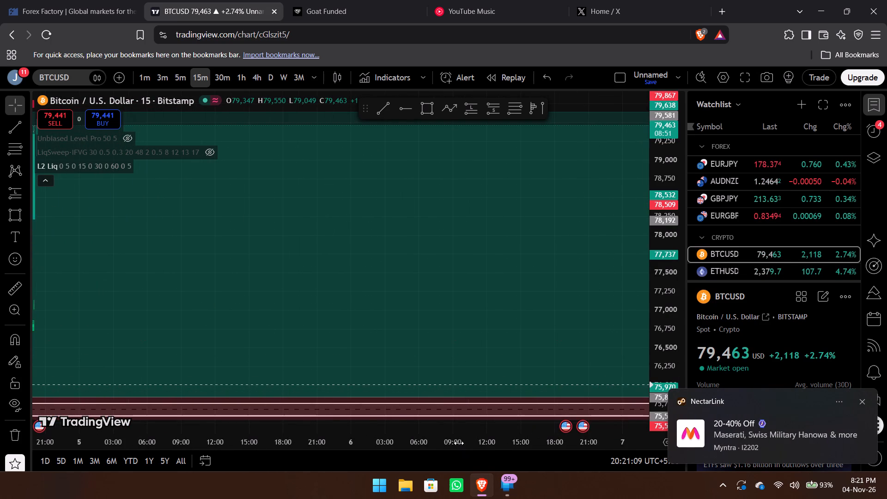
pyautogui.moveTo(456, 439); pyautogui.dragTo(573, 430)
pyautogui.hscroll(-3, 545, 353)
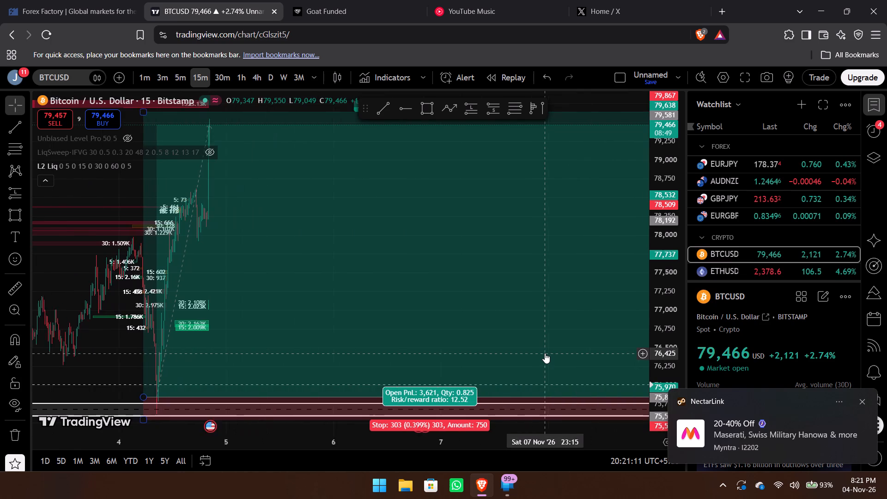
pyautogui.hscroll(-3, 545, 353)
pyautogui.moveTo(541, 396); pyautogui.dragTo(183, 403)
pyautogui.hscroll(5, 316, 353)
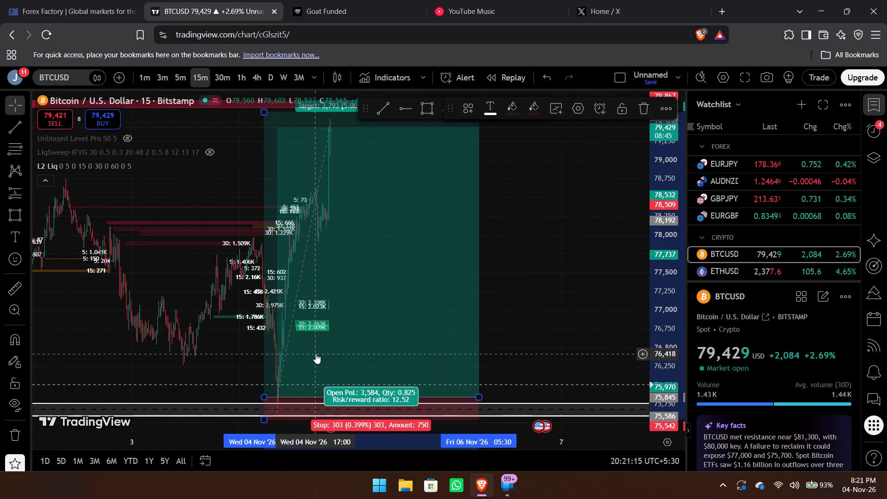
pyautogui.hscroll(1, 316, 353)
pyautogui.scroll(4, 504, 309)
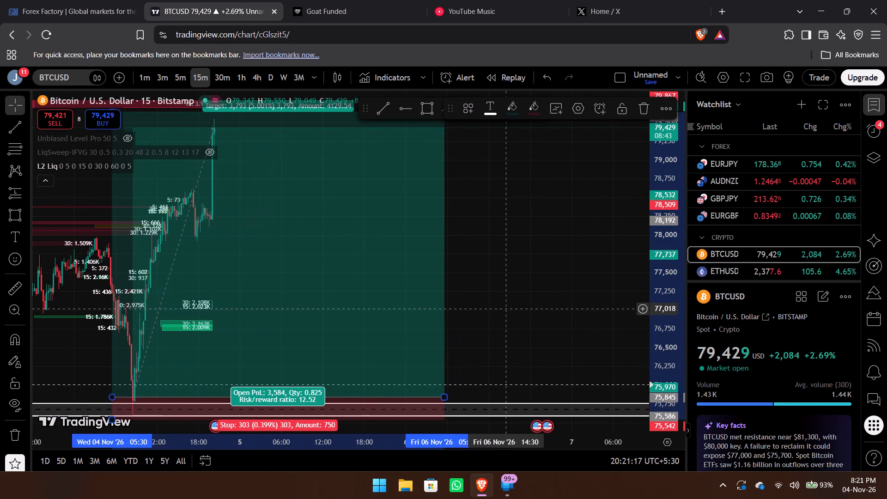
pyautogui.moveTo(521, 306); pyautogui.dragTo(608, 330)
pyautogui.scroll(1, 608, 330)
pyautogui.moveTo(577, 328); pyautogui.dragTo(581, 298)
pyautogui.moveTo(533, 392); pyautogui.dragTo(516, 392)
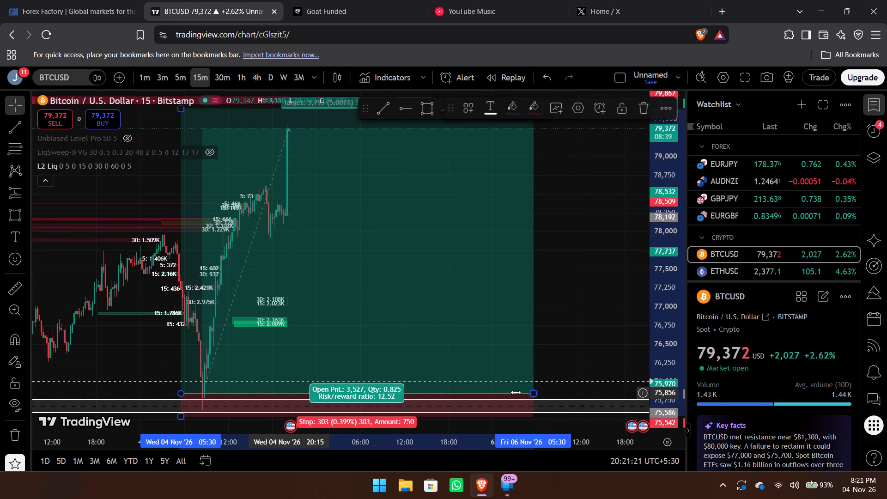
pyautogui.moveTo(516, 392); pyautogui.dragTo(317, 391)
# Examine the 15-minute BTCUSD chart around the long position's target, including the liquidity zones above the current price and the late-October price action.
pyautogui.moveTo(412, 331); pyautogui.dragTo(566, 375)
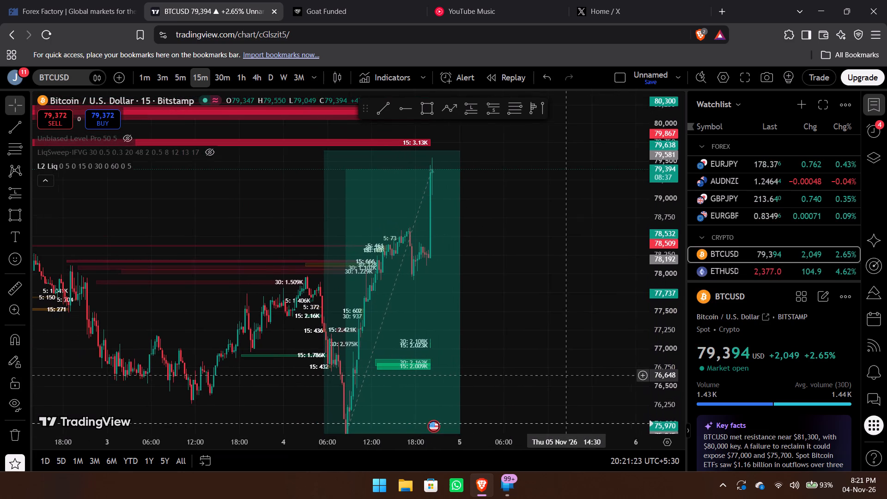
pyautogui.hscroll(2, 566, 375)
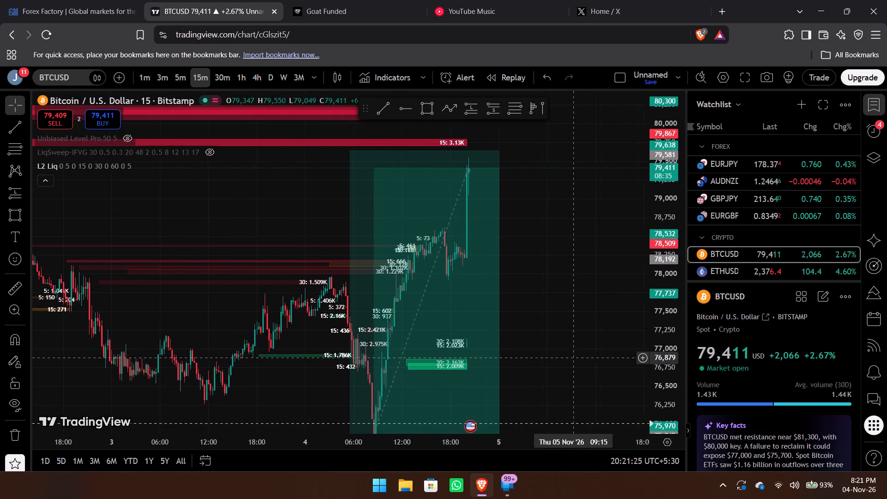
pyautogui.hscroll(1, 573, 358)
pyautogui.moveTo(583, 303); pyautogui.dragTo(545, 440)
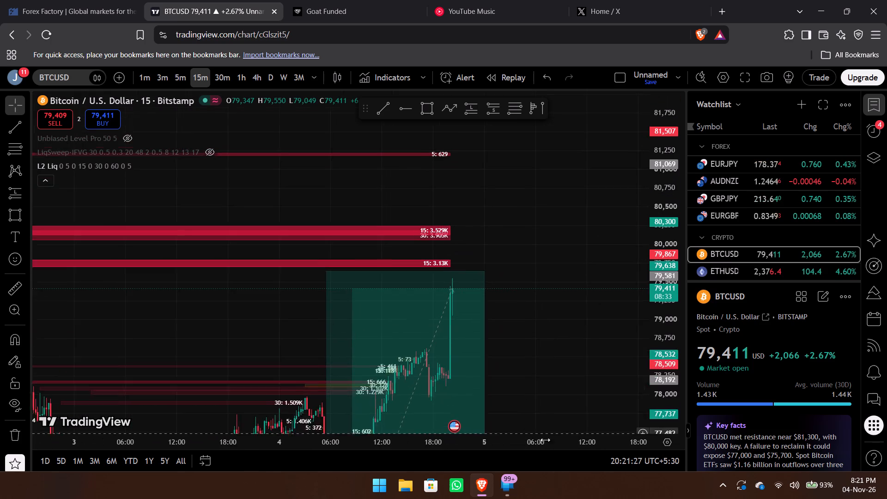
pyautogui.moveTo(545, 440); pyautogui.dragTo(543, 444)
pyautogui.moveTo(532, 359); pyautogui.dragTo(738, 427)
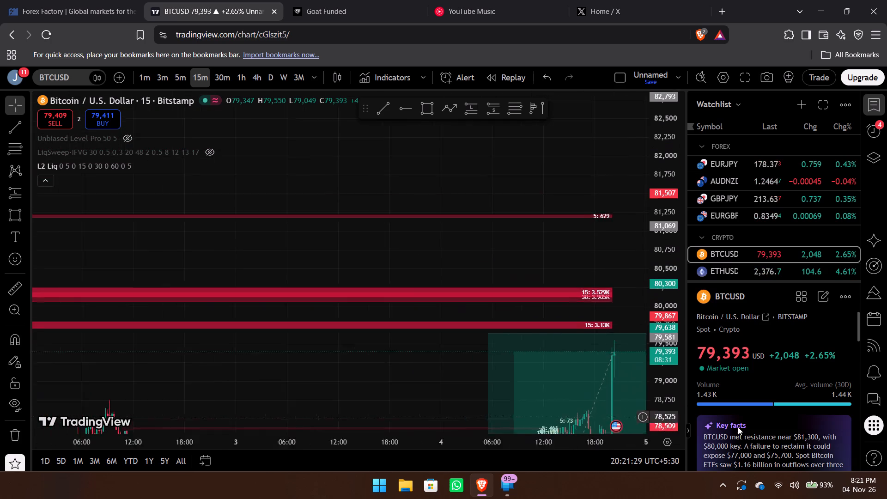
pyautogui.moveTo(738, 427); pyautogui.dragTo(829, 430)
pyautogui.hscroll(8, 376, 349)
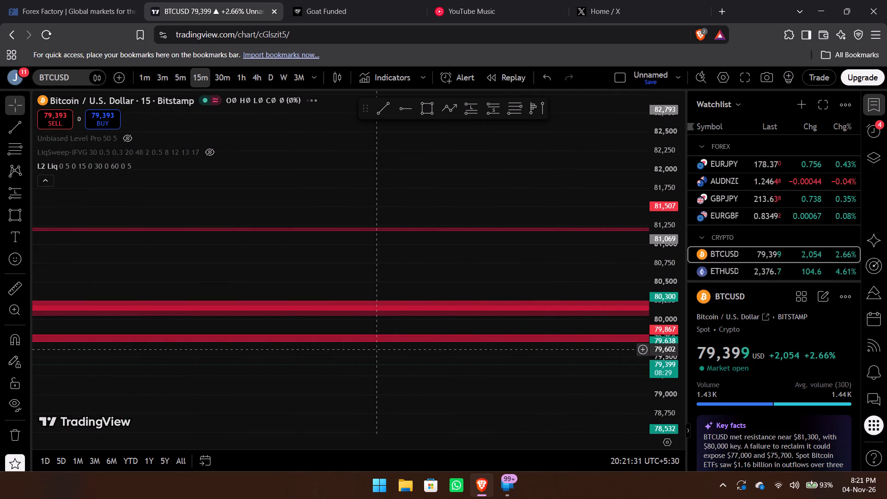
pyautogui.hscroll(13, 376, 349)
pyautogui.hscroll(-1, 376, 349)
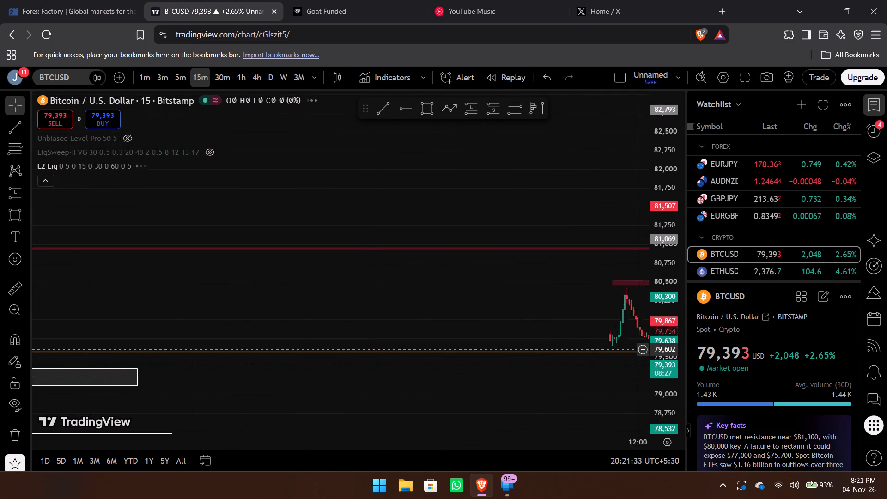
pyautogui.hscroll(-1, 376, 349)
pyautogui.hscroll(4, 376, 349)
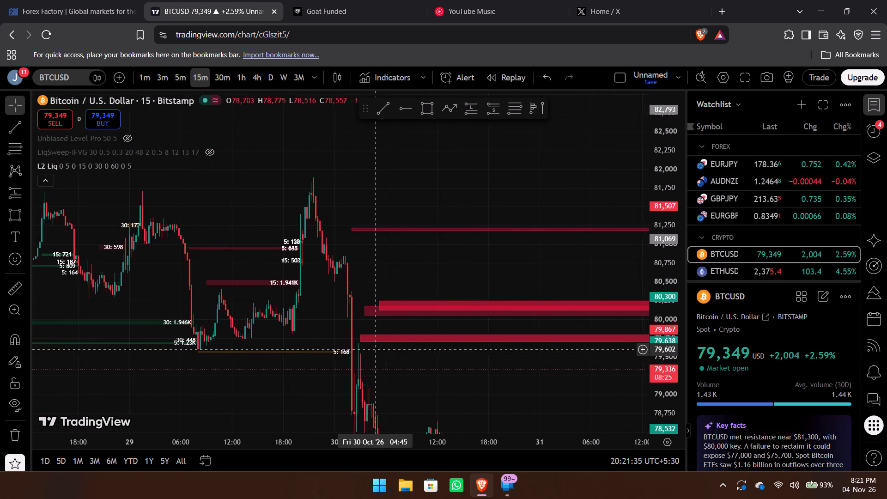
pyautogui.hscroll(3, 376, 349)
pyautogui.hscroll(-5, 376, 349)
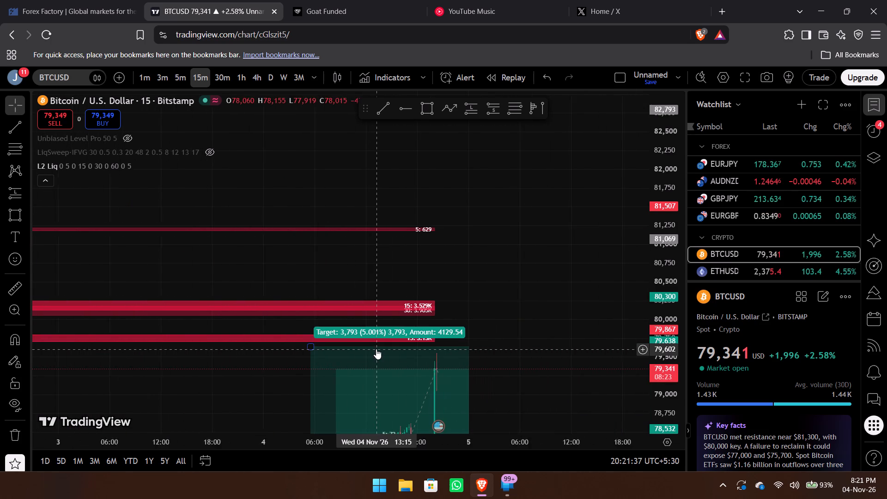
pyautogui.hscroll(-1, 376, 349)
pyautogui.moveTo(557, 348); pyautogui.dragTo(536, 233)
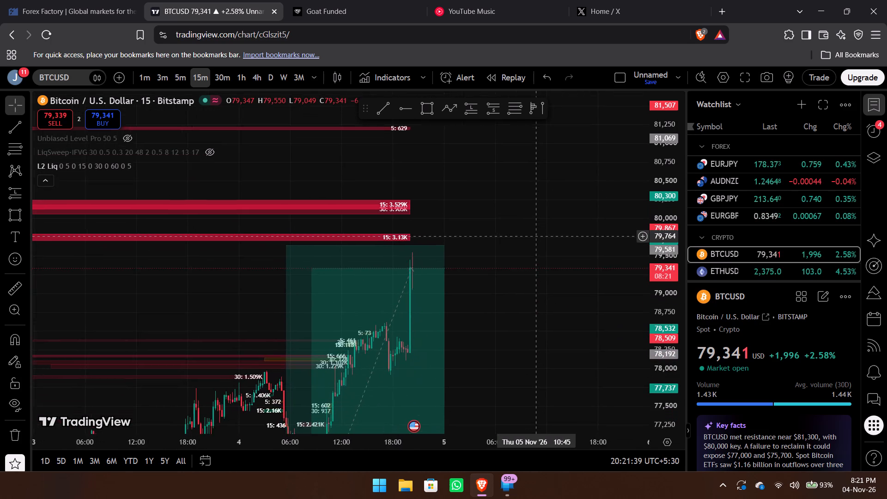
pyautogui.moveTo(536, 233); pyautogui.dragTo(530, 226)
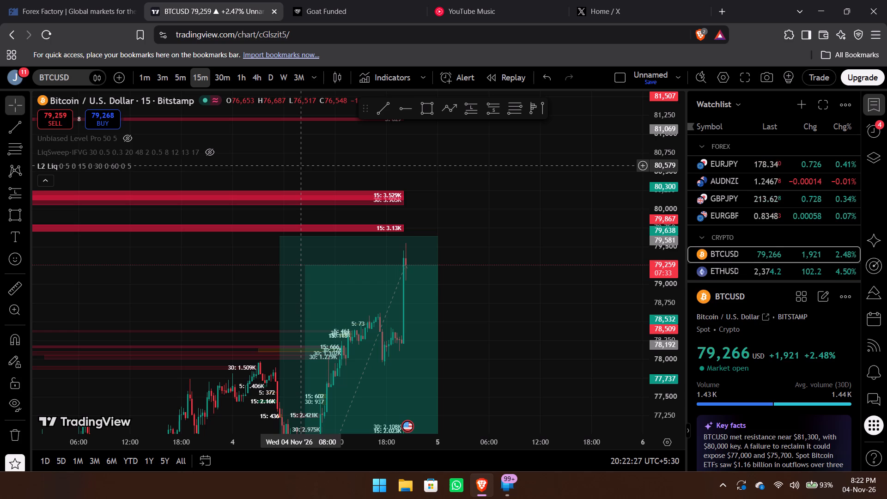
# Search the symbols for ZEC and switch the chart to ZECUSDT (Zcash / TetherUS) on Binance.
pyautogui.click(72, 75)
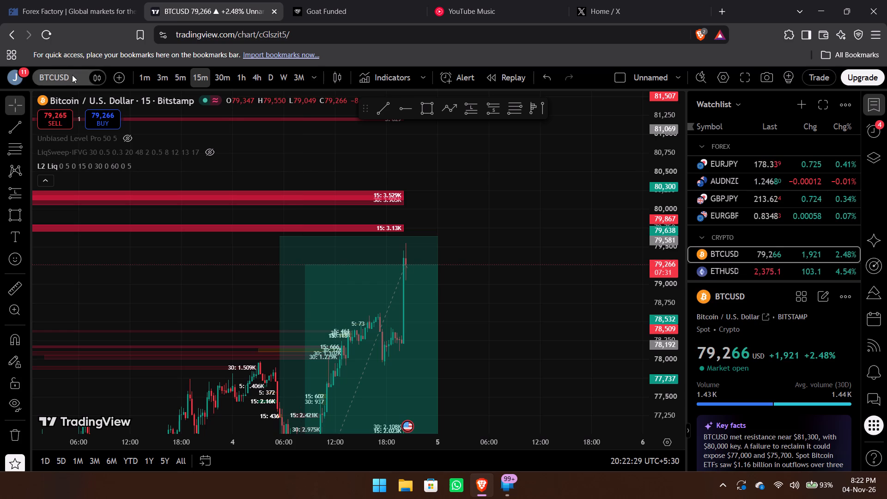
pyautogui.press('BackSpace')
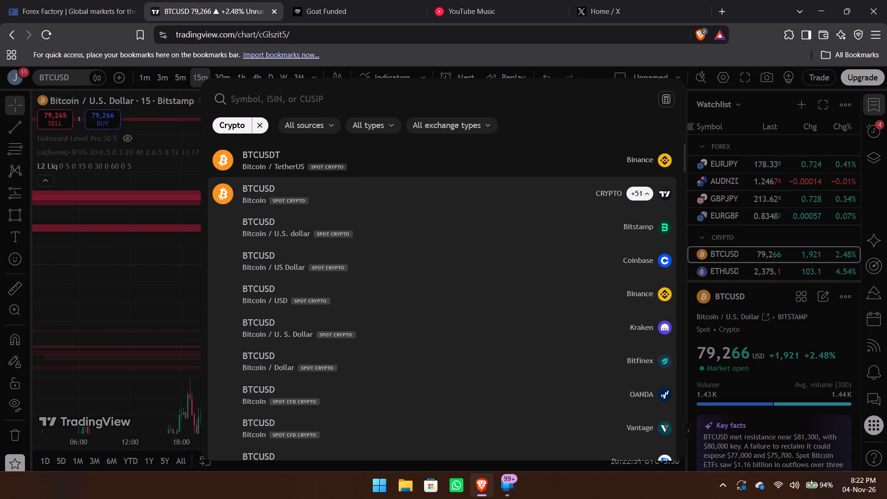
pyautogui.write('zex')
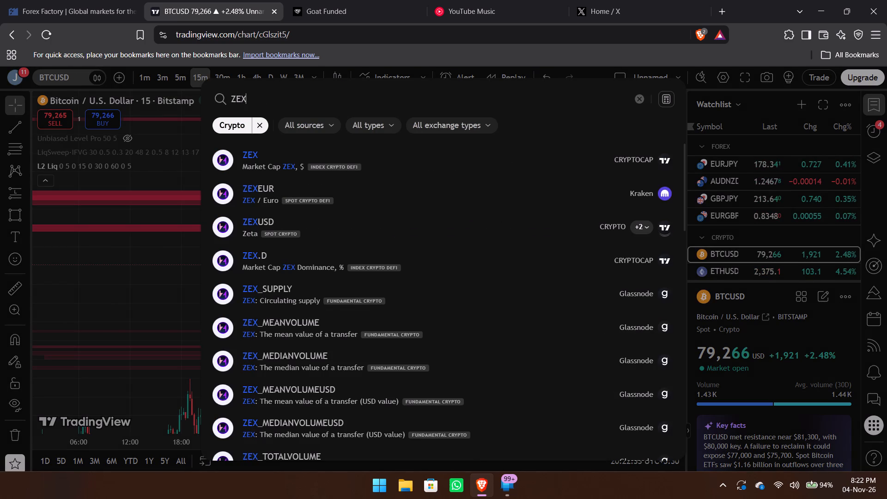
pyautogui.press('BackSpace')
pyautogui.press('c')
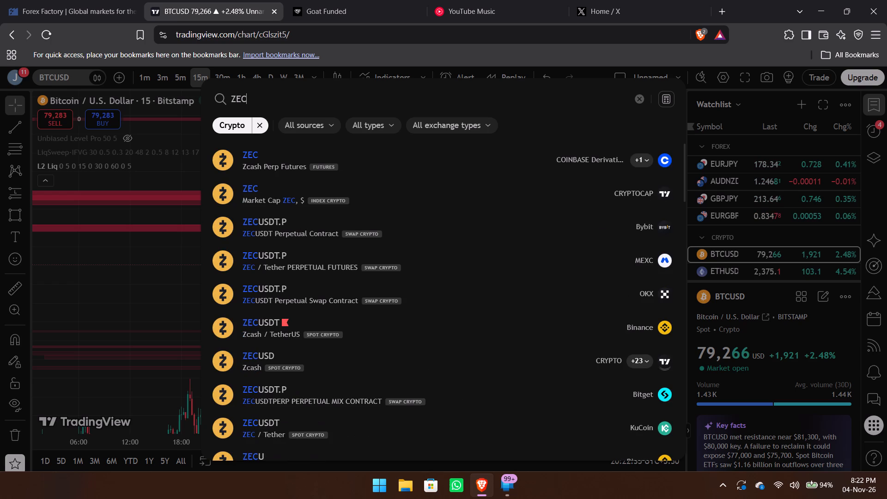
pyautogui.click(416, 336)
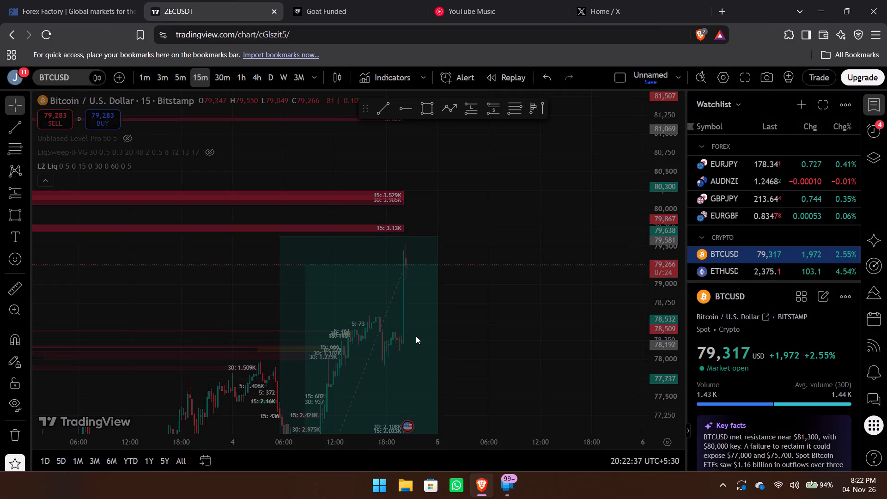
# Extend the smaller ZECUSDT price zone, between about 1,156.64 and 1,166.71, forward to 4 Nov 12:30.
pyautogui.moveTo(480, 282); pyautogui.dragTo(704, 232)
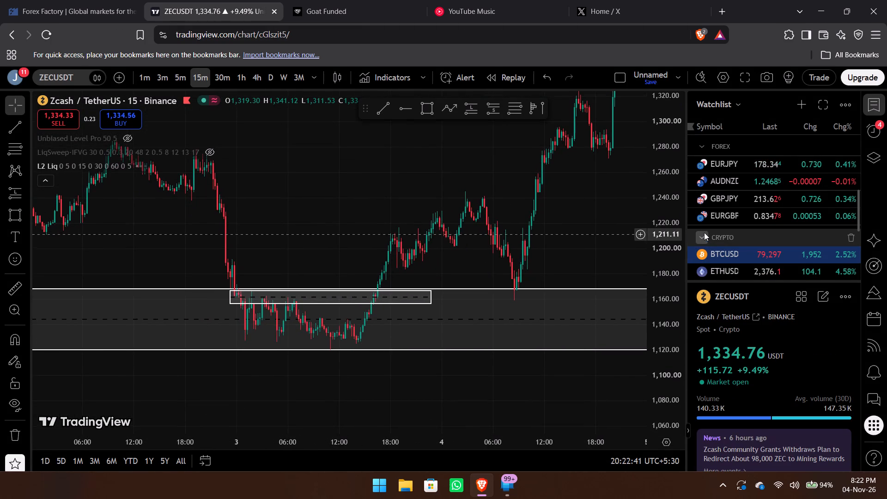
pyautogui.moveTo(704, 232); pyautogui.dragTo(633, 207)
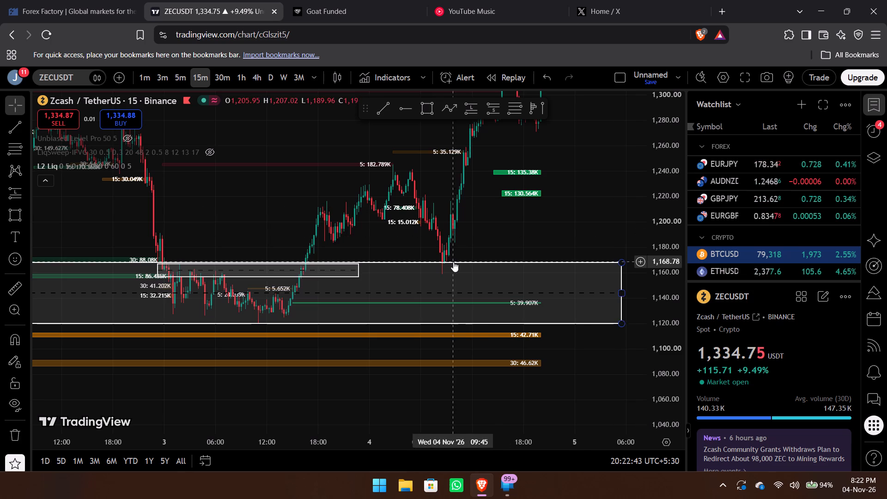
pyautogui.moveTo(355, 270); pyautogui.dragTo(476, 269)
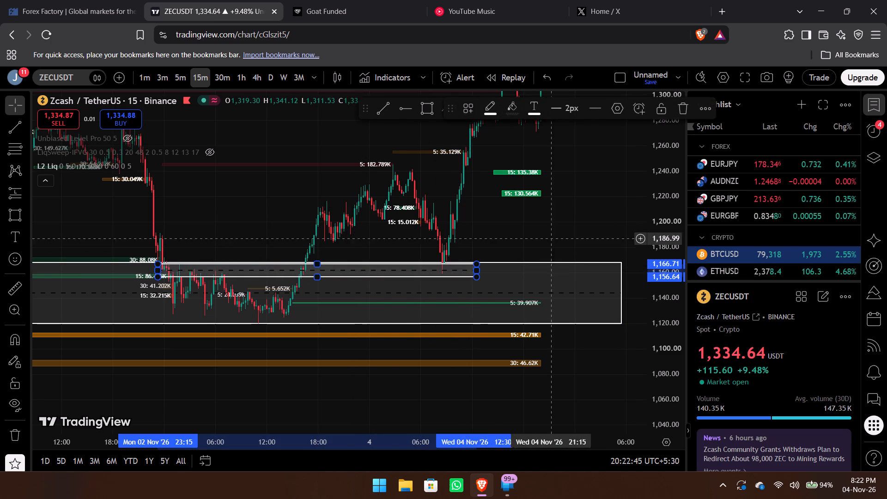
# Draw a long position on the 15-minute ZECUSDT chart from about 4 Nov 08:15, with entry about 1,167.42, stop about 1,155.13 and target about 1,337.64.
pyautogui.moveTo(573, 230); pyautogui.dragTo(531, 385)
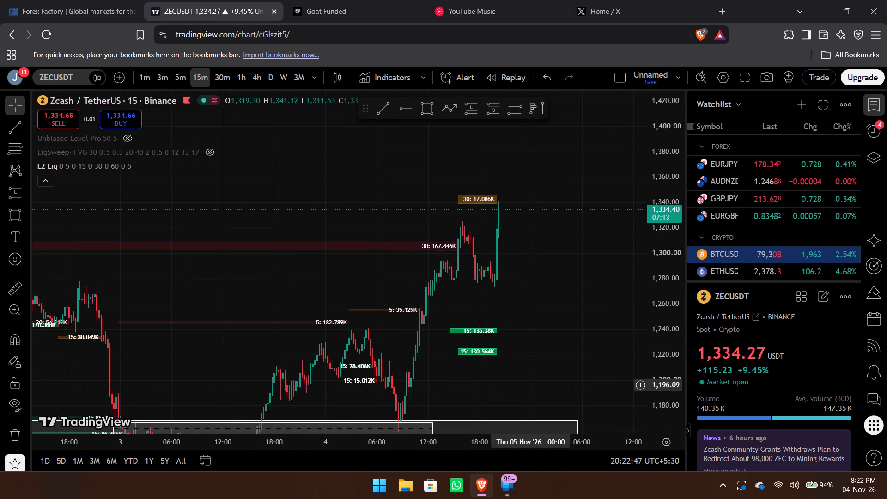
pyautogui.moveTo(531, 385); pyautogui.dragTo(603, 295)
pyautogui.moveTo(603, 295); pyautogui.dragTo(590, 278)
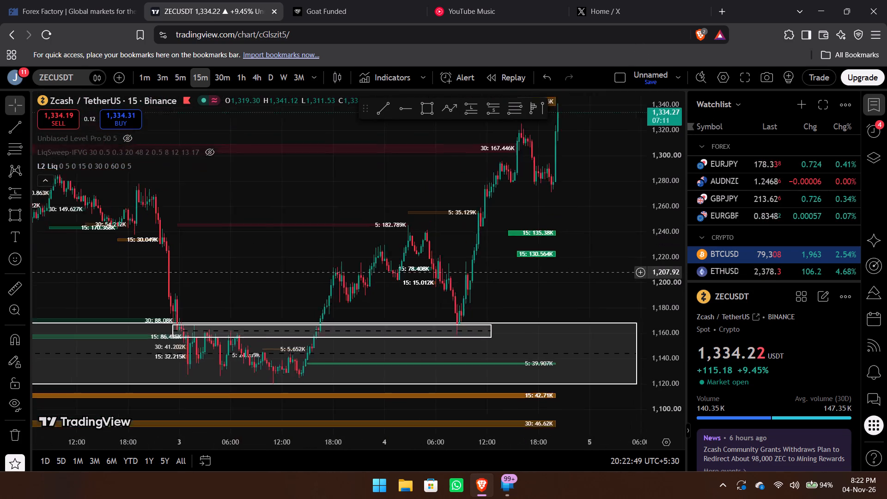
pyautogui.moveTo(590, 278); pyautogui.dragTo(536, 298)
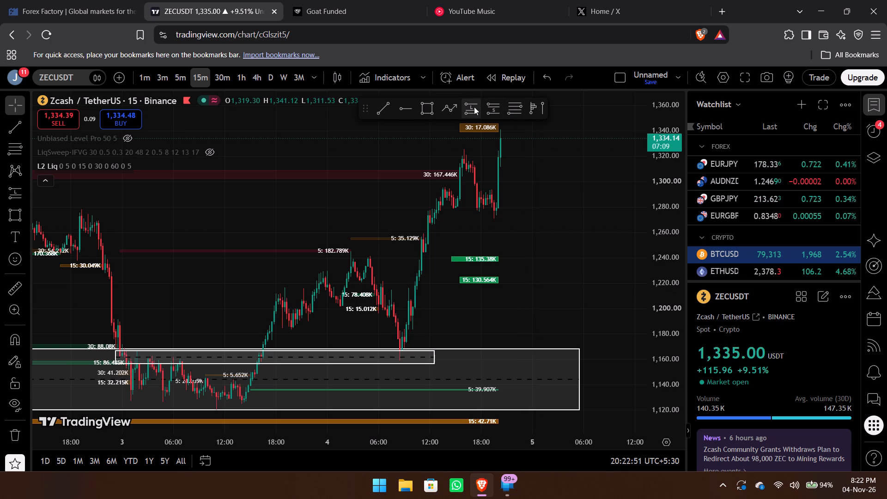
pyautogui.click(473, 107)
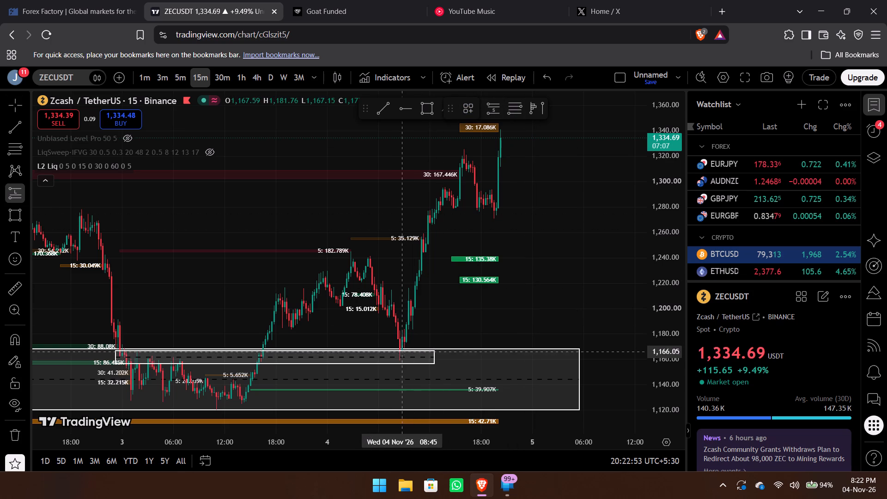
pyautogui.click(399, 350)
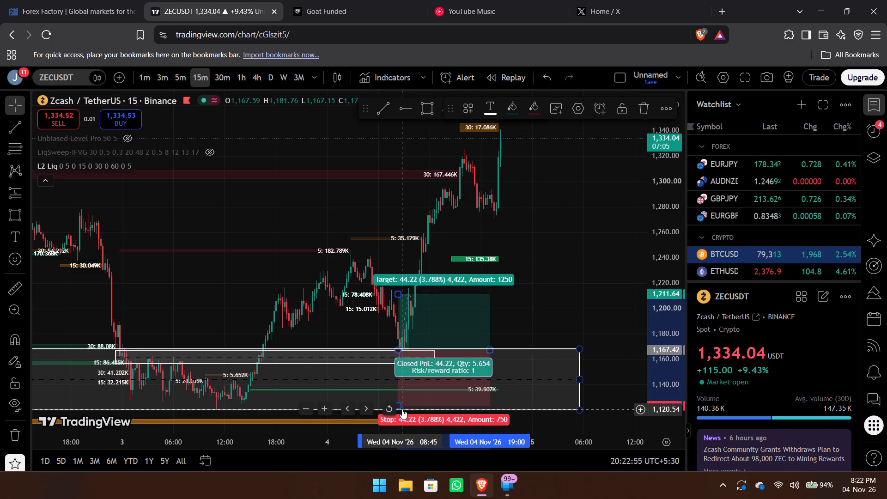
pyautogui.moveTo(400, 408); pyautogui.dragTo(406, 360)
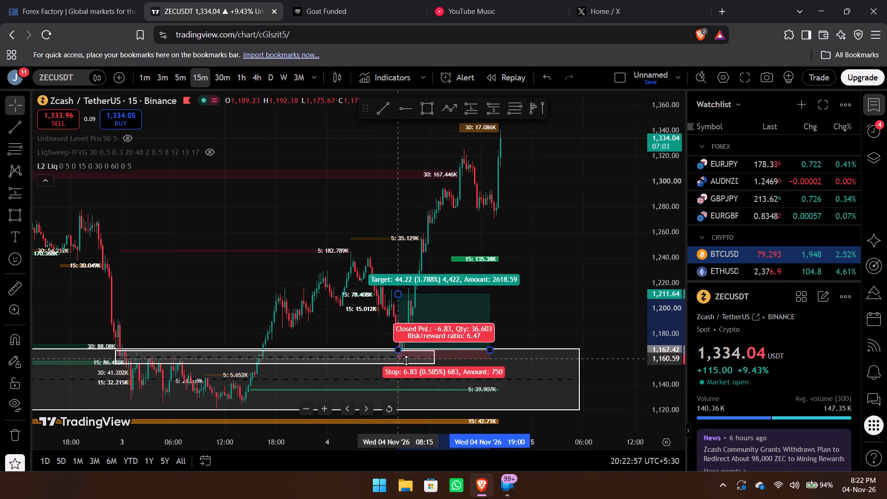
pyautogui.moveTo(406, 360); pyautogui.dragTo(403, 365)
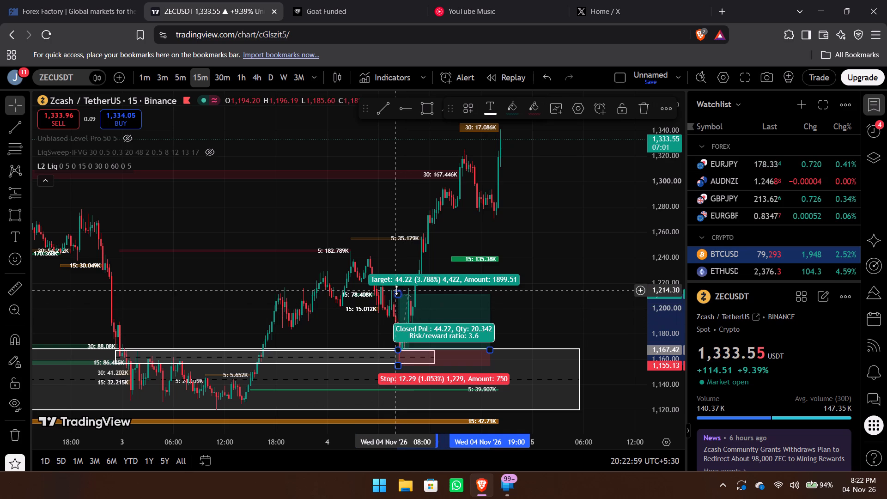
pyautogui.moveTo(396, 290); pyautogui.dragTo(442, 134)
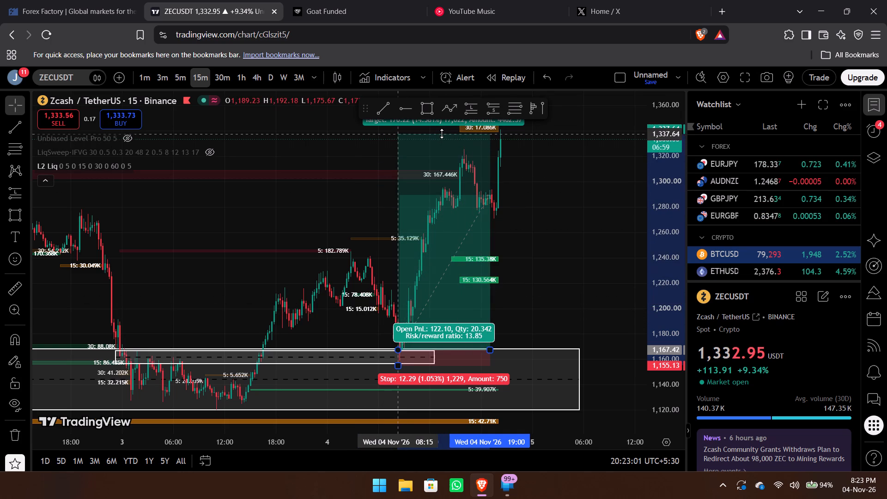
pyautogui.moveTo(442, 134); pyautogui.dragTo(441, 134)
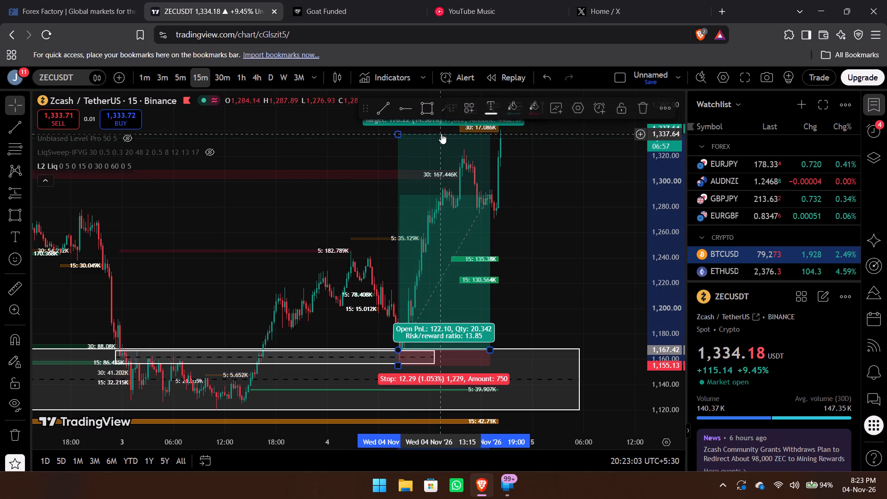
# Extend the ZECUSDT long position's end to about 4 Nov 23:30.
pyautogui.moveTo(490, 350); pyautogui.dragTo(528, 339)
# Examine the ZECUSDT long position and the surrounding price zones on the 15-minute and 4-hour charts.
pyautogui.moveTo(594, 245); pyautogui.dragTo(626, 250)
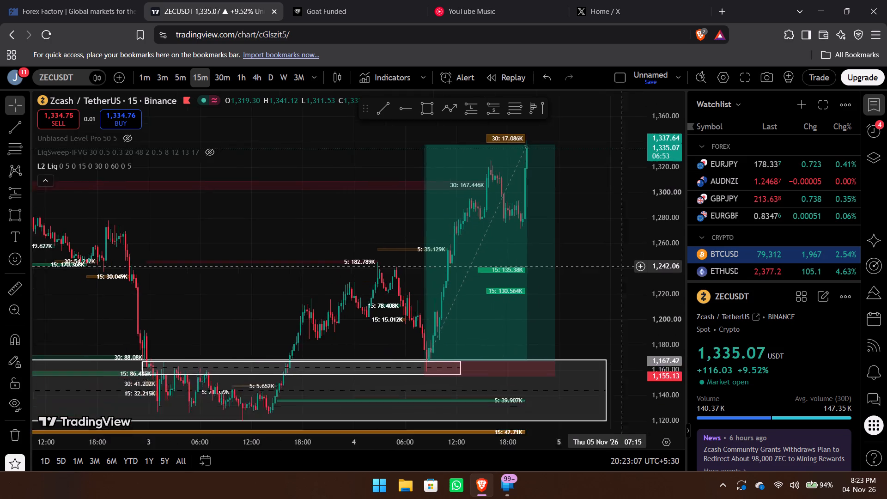
pyautogui.moveTo(626, 250); pyautogui.dragTo(619, 210)
pyautogui.moveTo(619, 210); pyautogui.dragTo(562, 246)
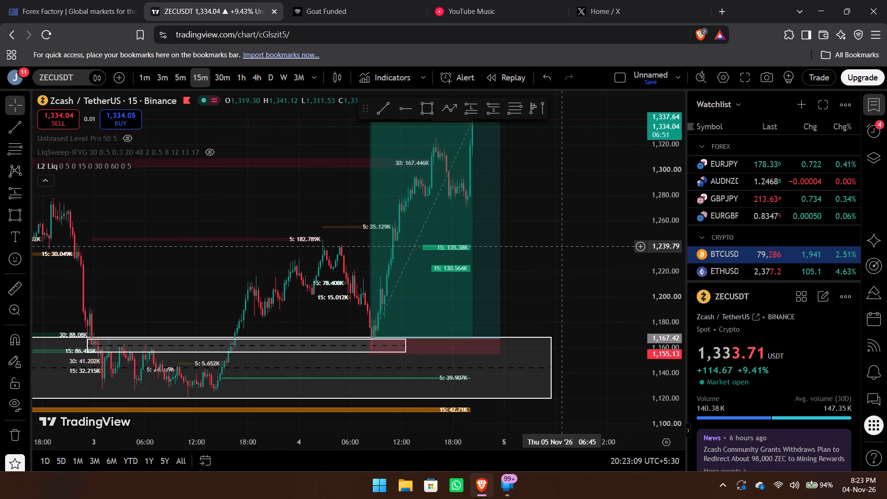
pyautogui.moveTo(562, 246); pyautogui.dragTo(558, 313)
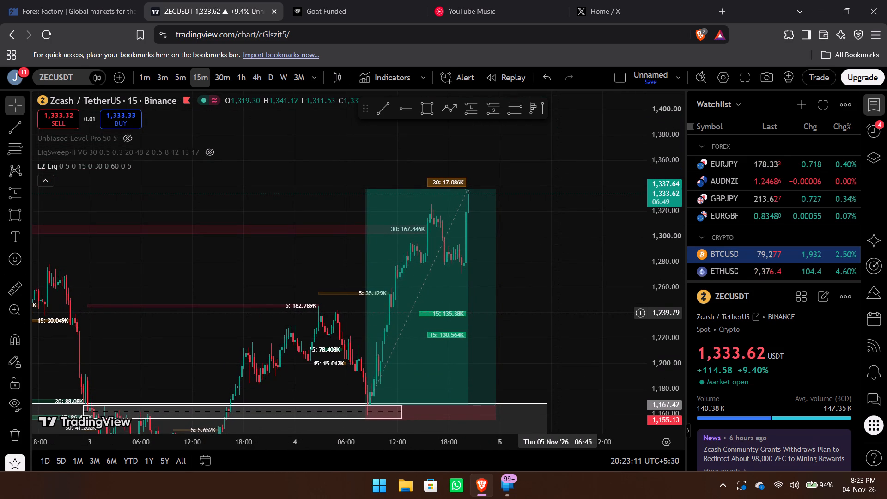
pyautogui.moveTo(558, 313); pyautogui.dragTo(675, 178)
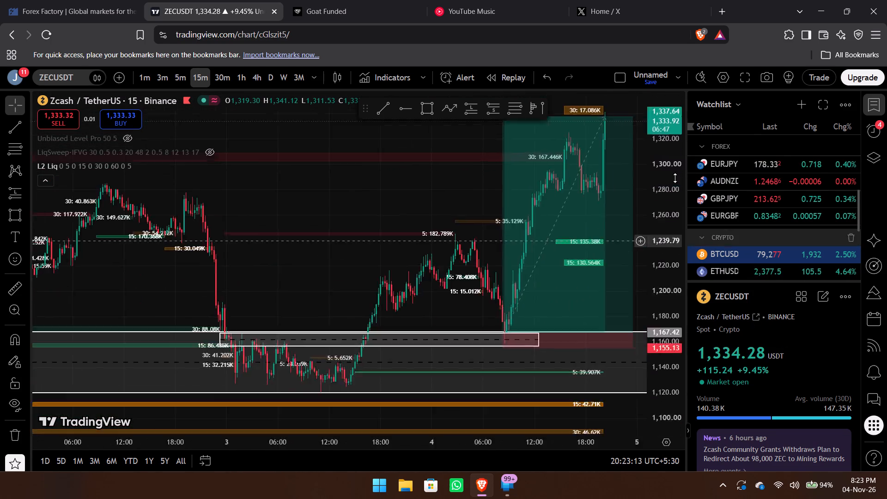
pyautogui.moveTo(675, 178); pyautogui.dragTo(664, 94)
pyautogui.click(262, 77)
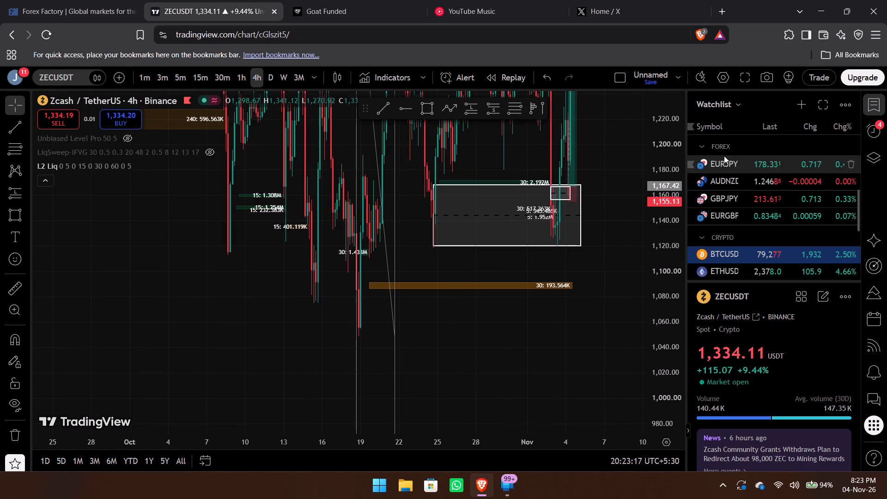
pyautogui.moveTo(668, 162); pyautogui.dragTo(659, 374)
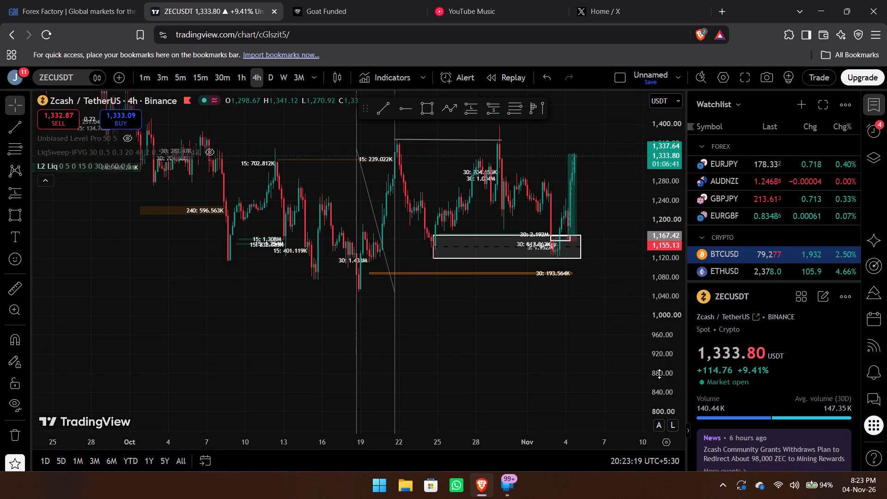
pyautogui.moveTo(653, 272); pyautogui.dragTo(650, 304)
pyautogui.moveTo(589, 322); pyautogui.dragTo(522, 361)
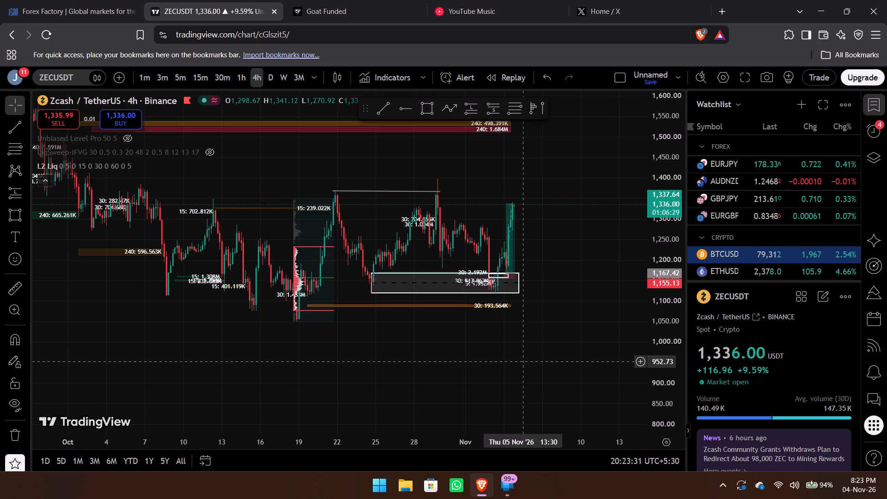
pyautogui.moveTo(563, 335); pyautogui.dragTo(562, 401)
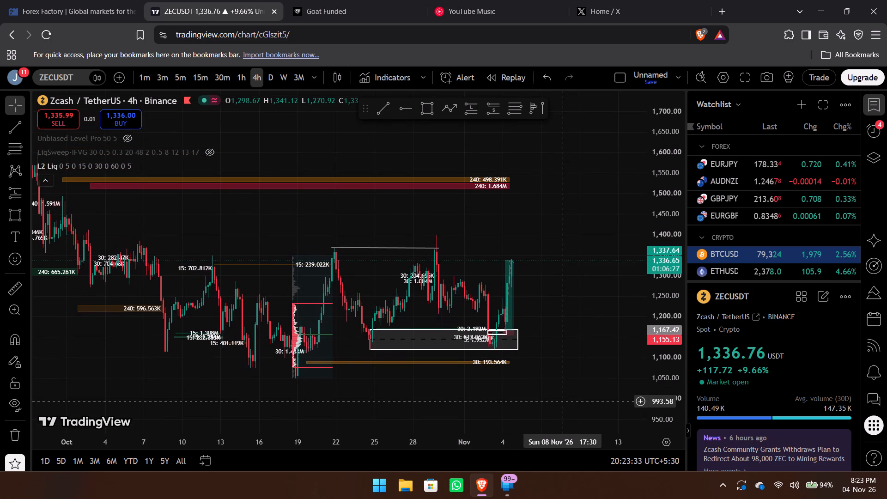
pyautogui.moveTo(562, 401); pyautogui.dragTo(722, 433)
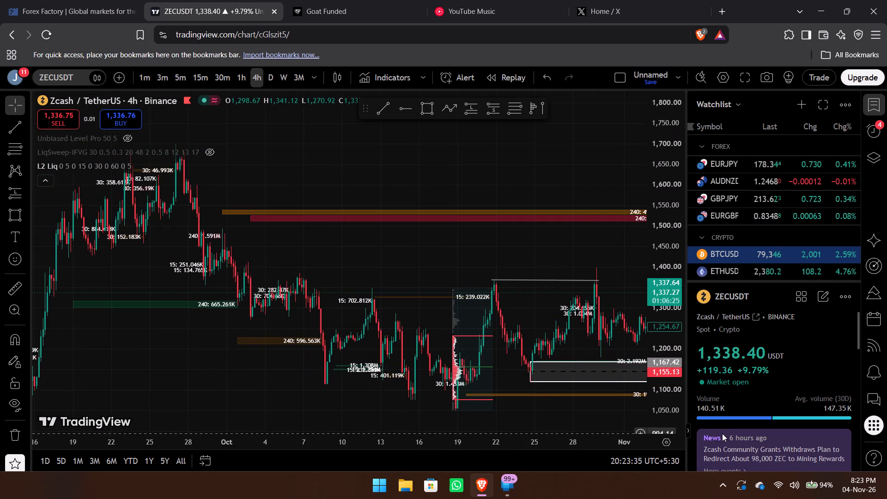
pyautogui.moveTo(722, 433); pyautogui.dragTo(565, 371)
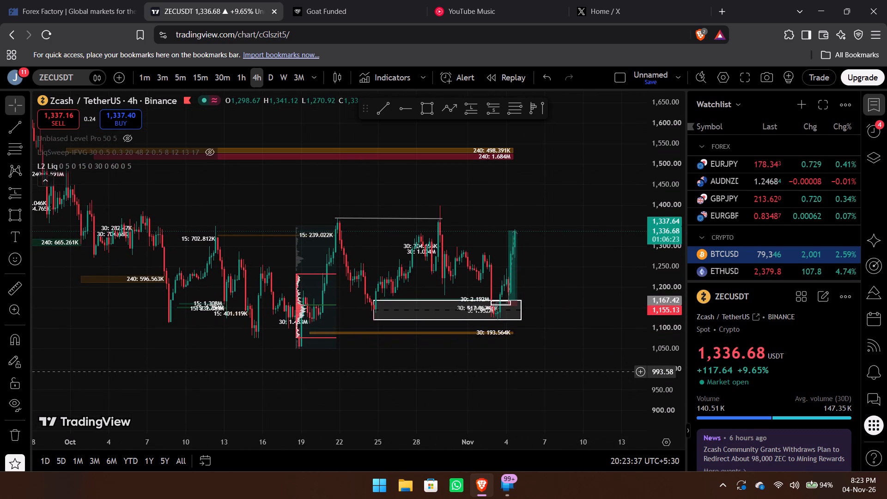
pyautogui.moveTo(565, 371); pyautogui.dragTo(536, 334)
# Switch the chart to ETHUSD from the watchlist.
pyautogui.click(764, 276)
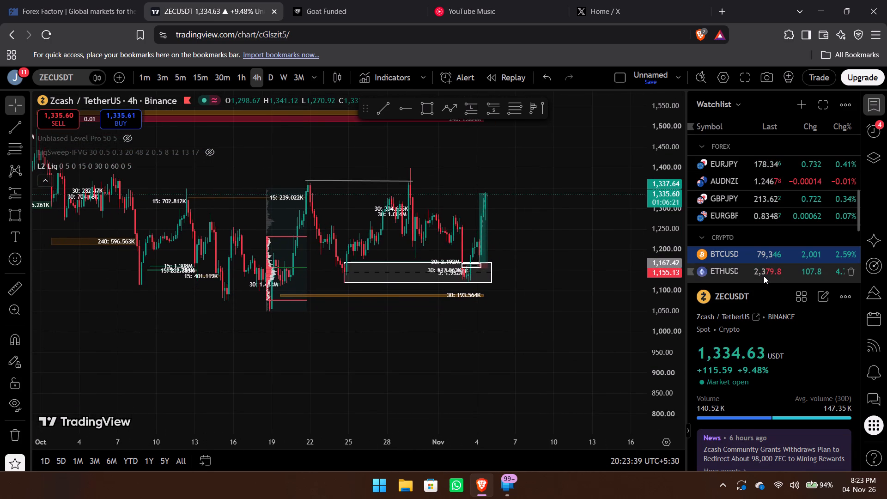
# Remove the TRUMP, XPL and HYPE symbols from the crypto section of the watchlist.
pyautogui.scroll(-1, 764, 276)
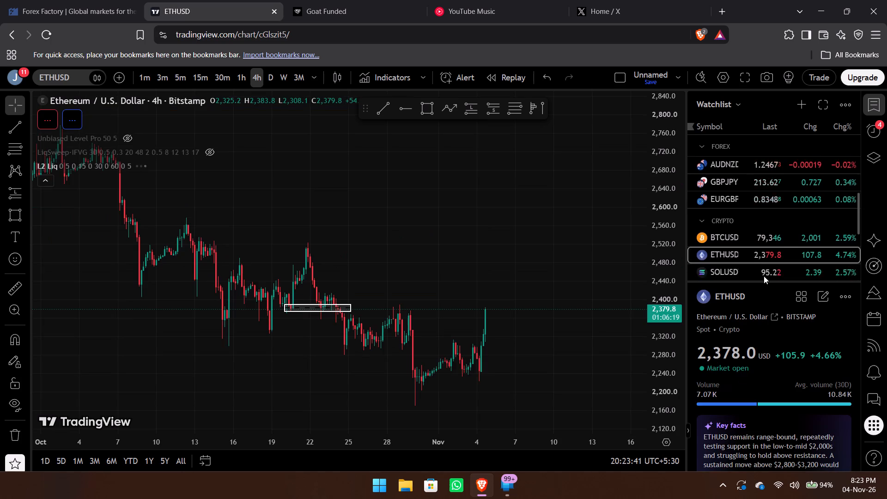
pyautogui.scroll(-2, 764, 276)
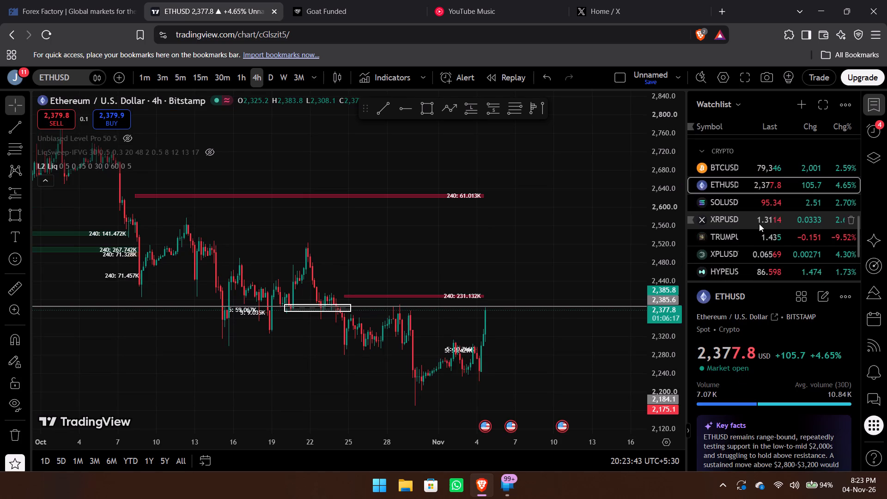
pyautogui.scroll(-1, 759, 224)
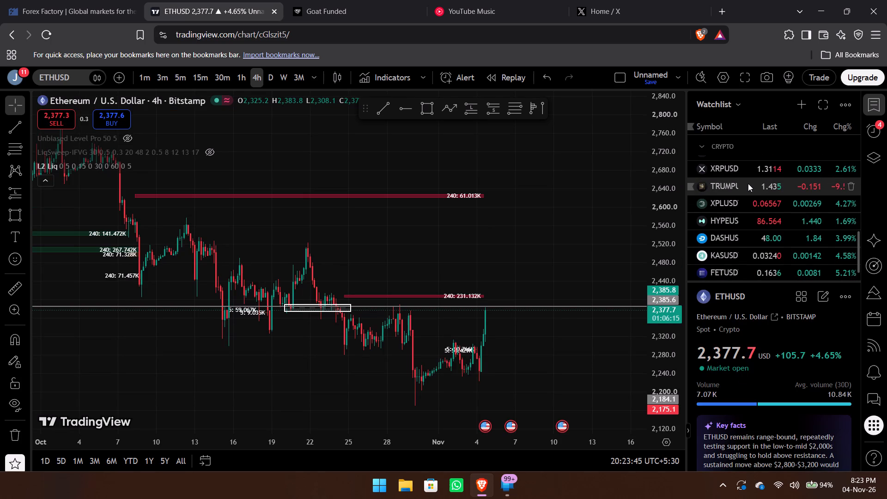
pyautogui.click(848, 185)
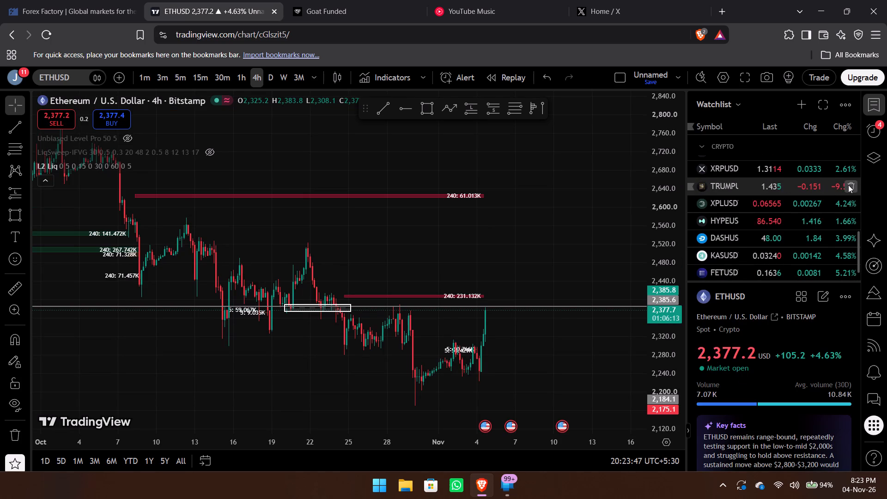
pyautogui.click(848, 185)
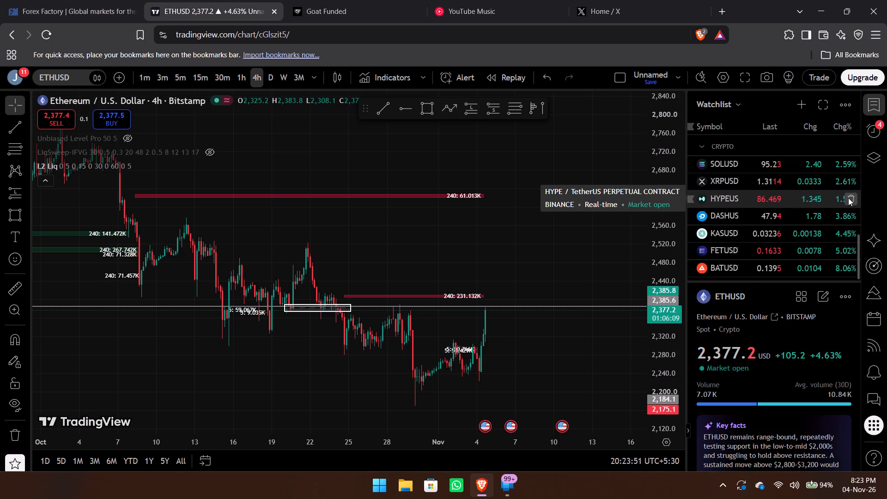
pyautogui.click(849, 197)
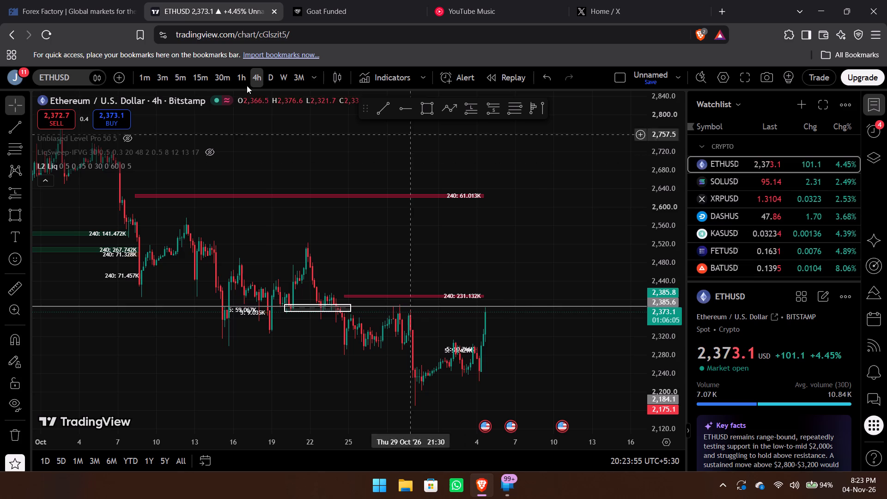
# Search the symbols for ZEC and switch the chart back to ZECUSDT (Zcash / TetherUS) on Binance.
pyautogui.click(75, 77)
pyautogui.press('BackSpace')
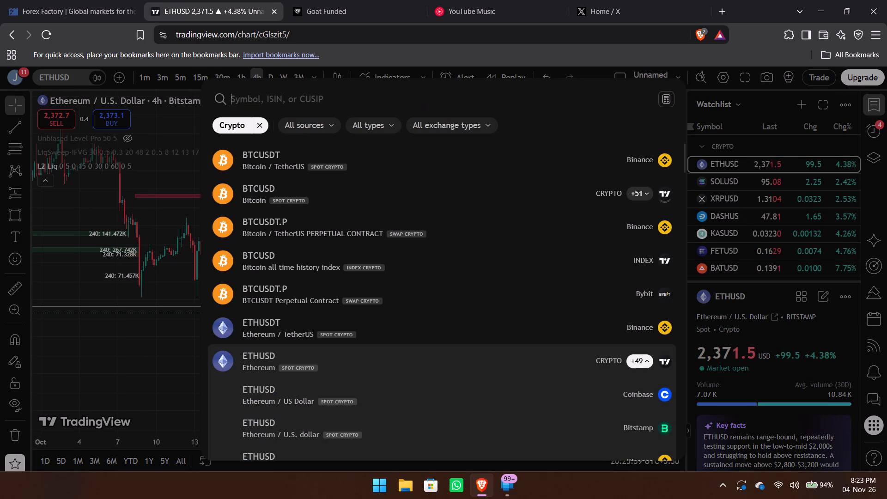
pyautogui.write('zec')
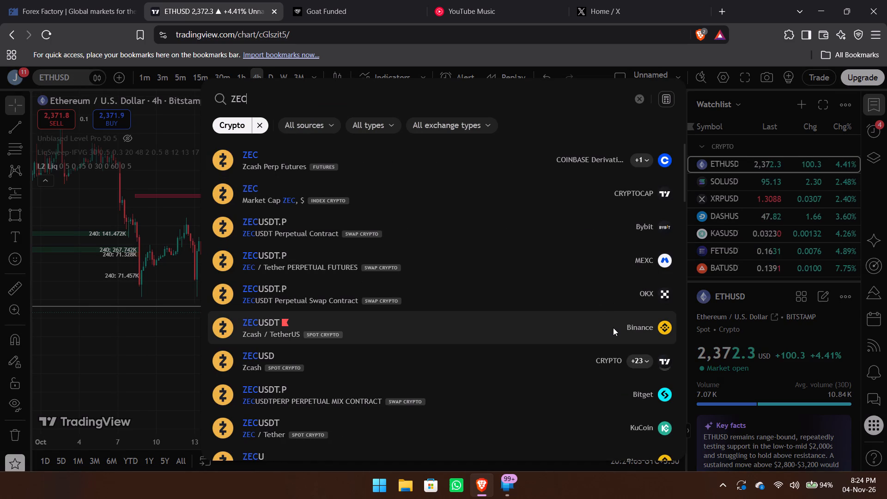
pyautogui.rightClick(539, 330)
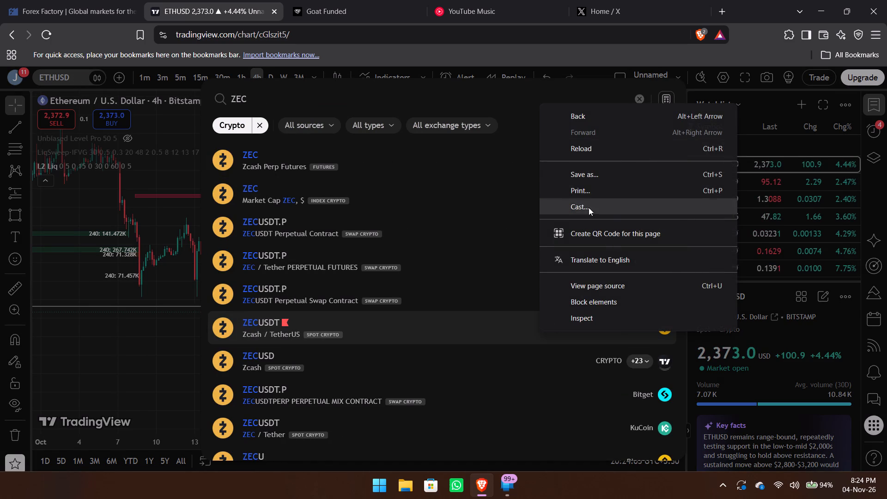
pyautogui.click(502, 329)
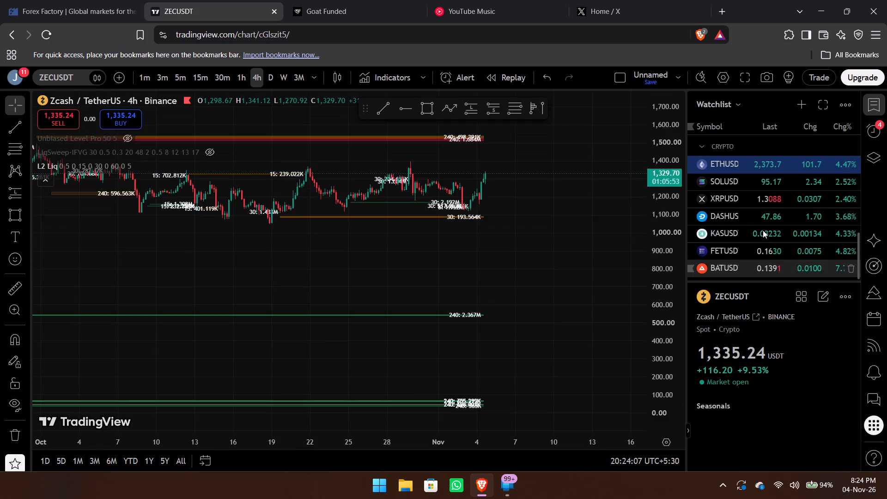
# Search for ZEC and add Binance's ZECUSDT spot symbol to the watchlist.
pyautogui.scroll(-2, 733, 246)
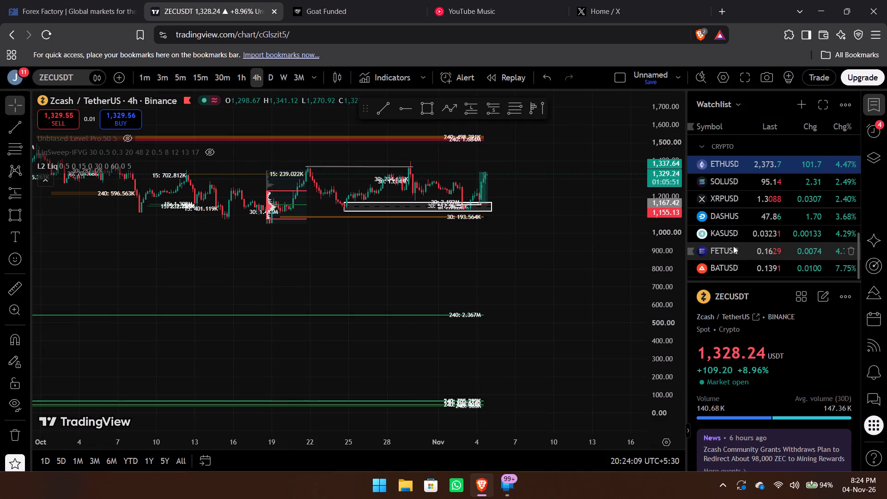
pyautogui.scroll(-1, 733, 246)
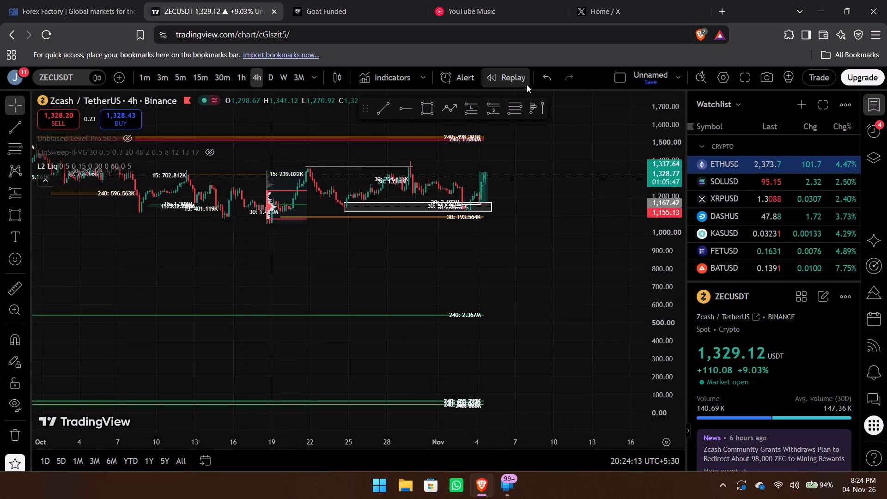
pyautogui.click(804, 106)
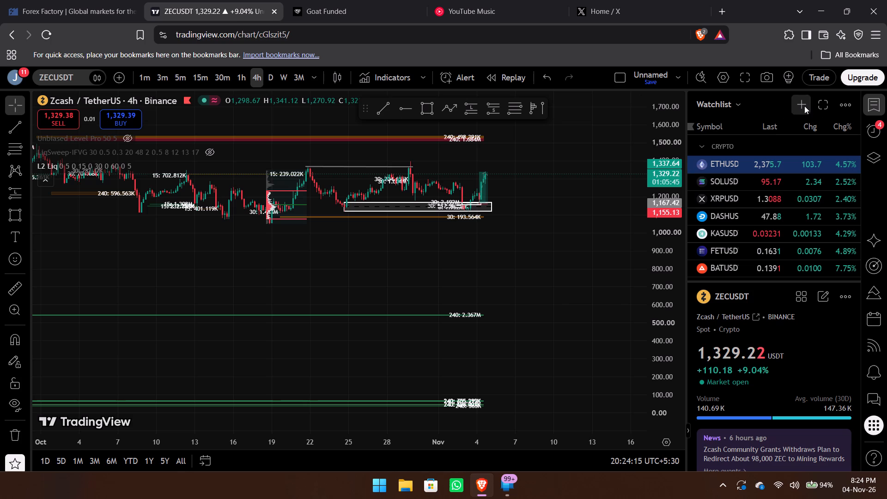
pyautogui.write('zec')
pyautogui.click(671, 329)
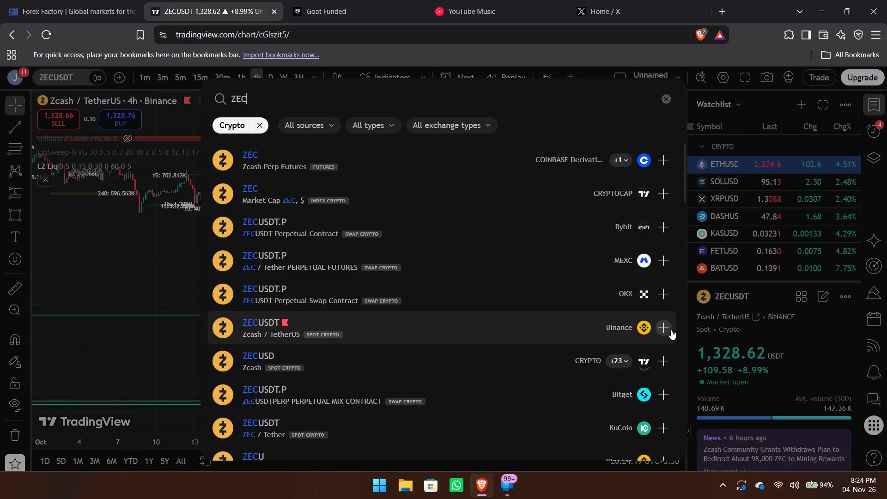
pyautogui.press('Escape')
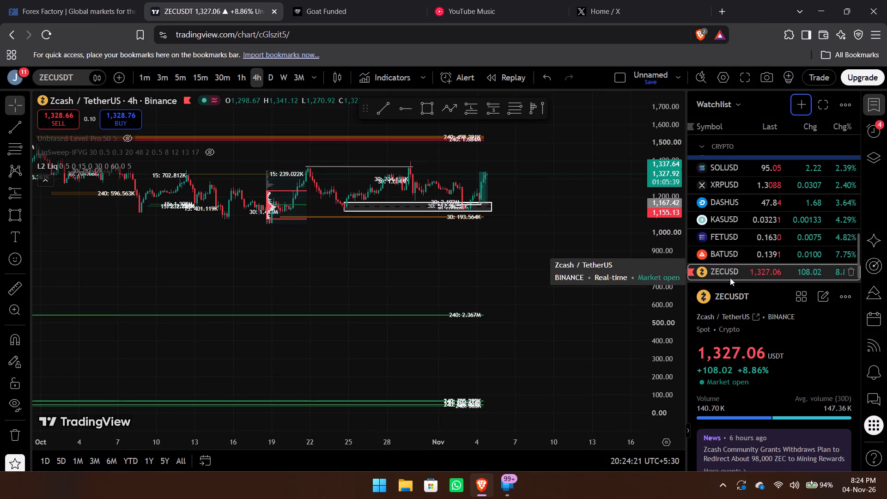
# Move ZECUSDT directly below ETHUSD in the watchlist's crypto section.
pyautogui.moveTo(730, 278); pyautogui.dragTo(735, 166)
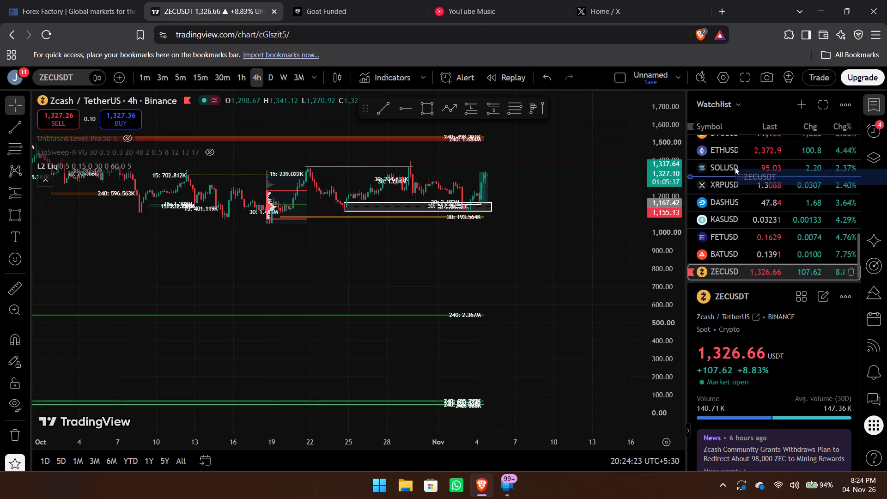
pyautogui.moveTo(735, 166); pyautogui.dragTo(734, 162)
pyautogui.scroll(1, 761, 212)
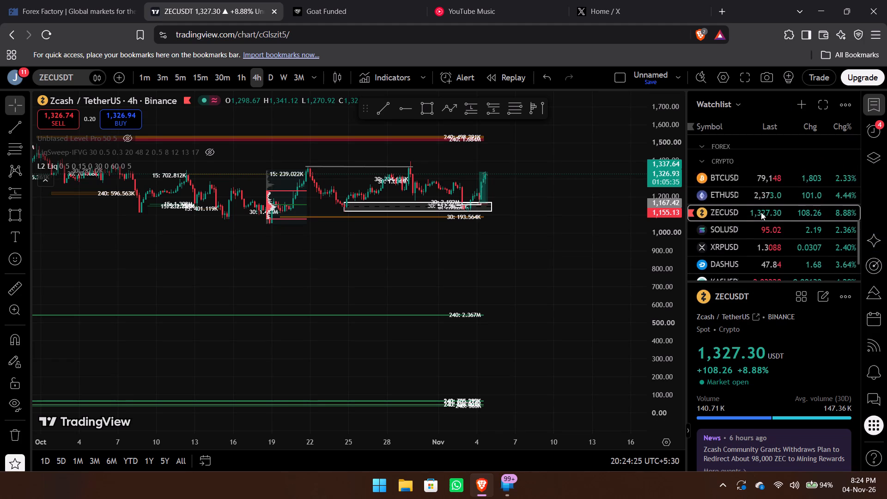
pyautogui.scroll(1, 761, 212)
pyautogui.scroll(-1, 761, 212)
# Examine the October to early November price action and marked zones on the 4-hour ZECUSDT chart at a larger price scale.
pyautogui.click(527, 261)
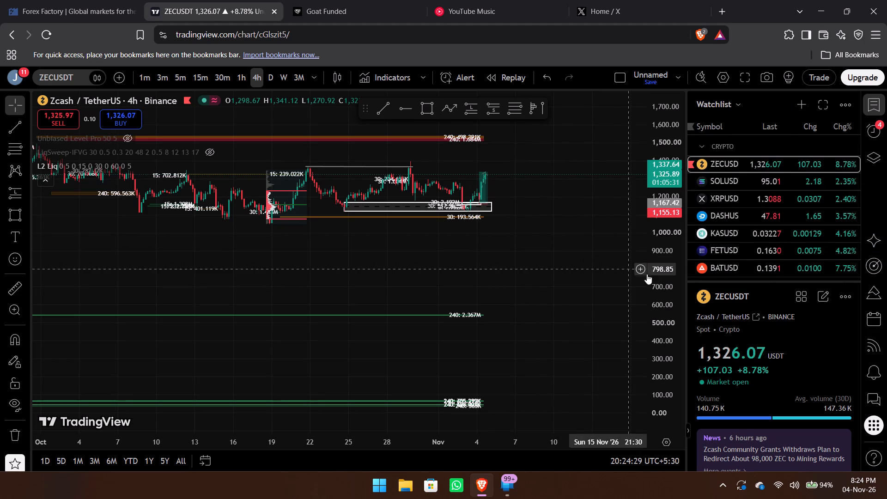
pyautogui.moveTo(664, 297); pyautogui.dragTo(654, 62)
pyautogui.moveTo(569, 156); pyautogui.dragTo(572, 198)
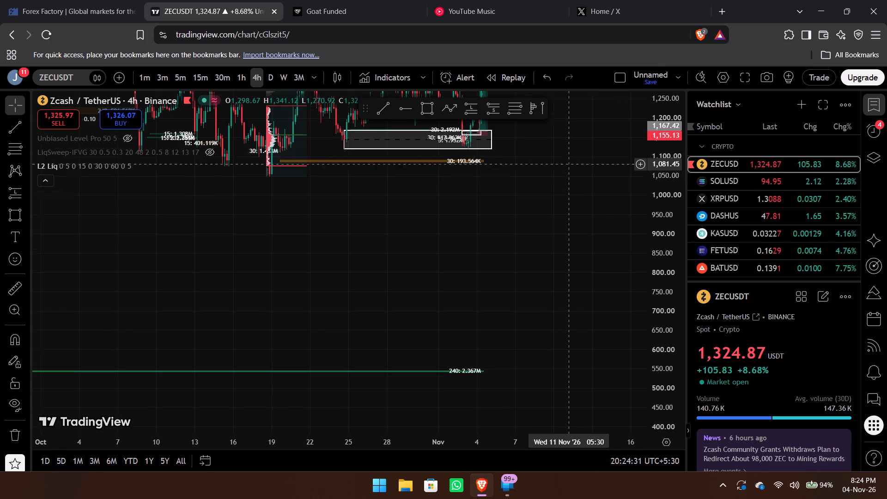
pyautogui.moveTo(572, 198); pyautogui.dragTo(577, 337)
pyautogui.moveTo(668, 335); pyautogui.dragTo(658, 245)
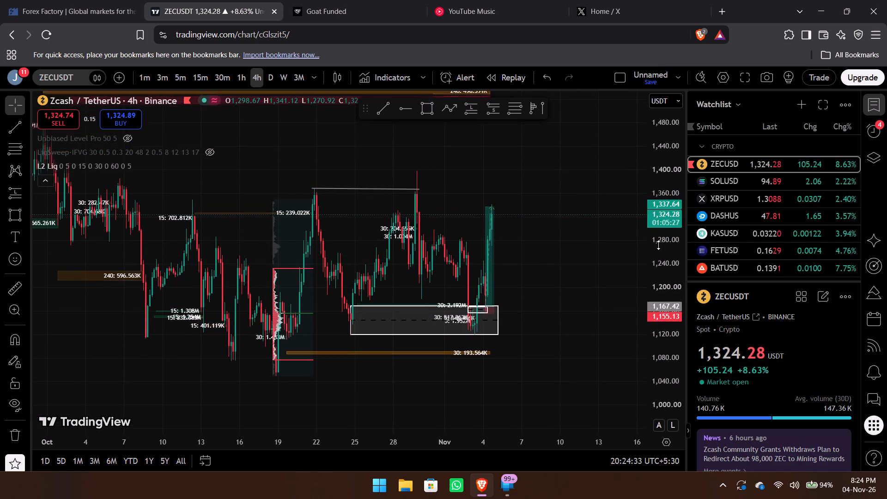
pyautogui.moveTo(658, 245); pyautogui.dragTo(658, 242)
pyautogui.scroll(2, 567, 256)
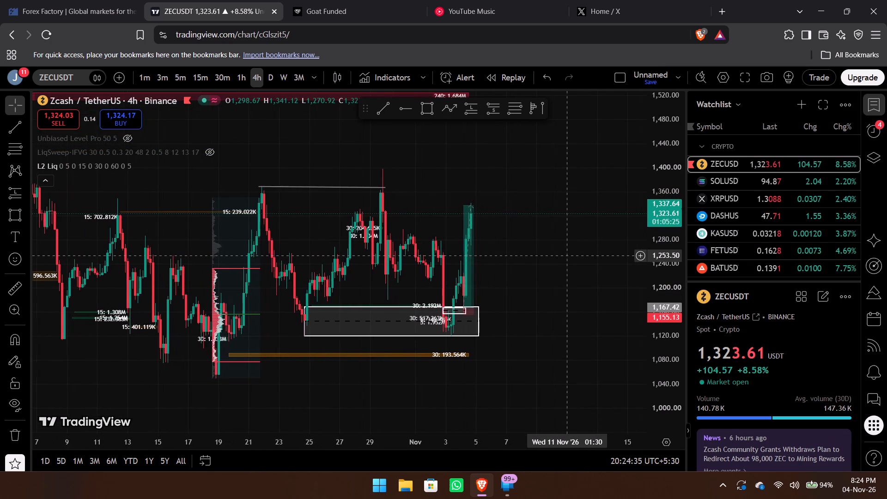
pyautogui.scroll(1, 567, 256)
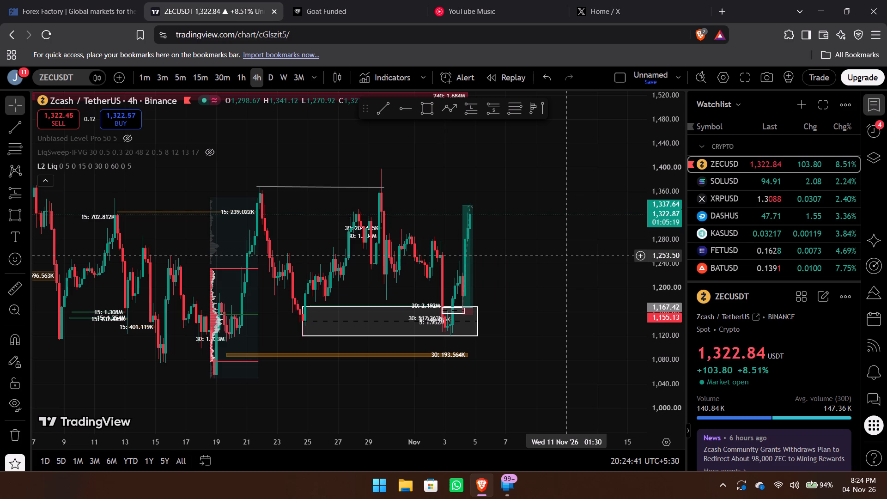
# Switch the chart to BTCUSD from the watchlist.
pyautogui.scroll(2, 719, 226)
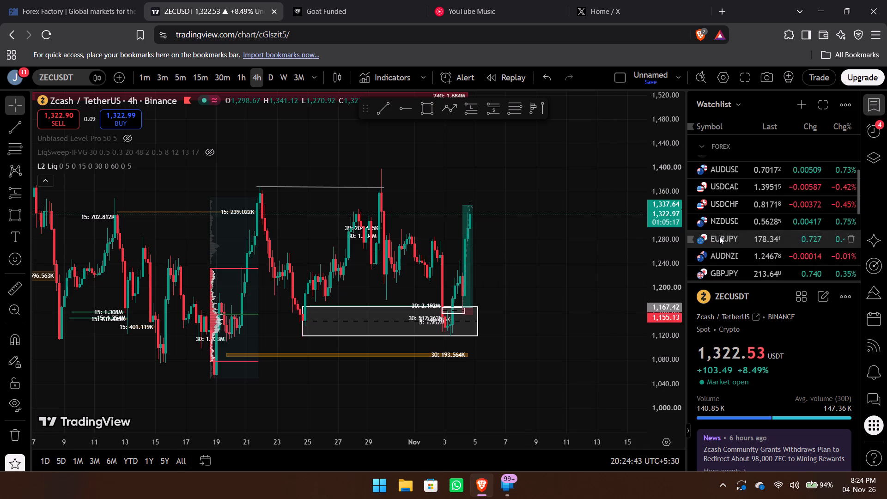
pyautogui.scroll(-2, 719, 236)
pyautogui.click(719, 258)
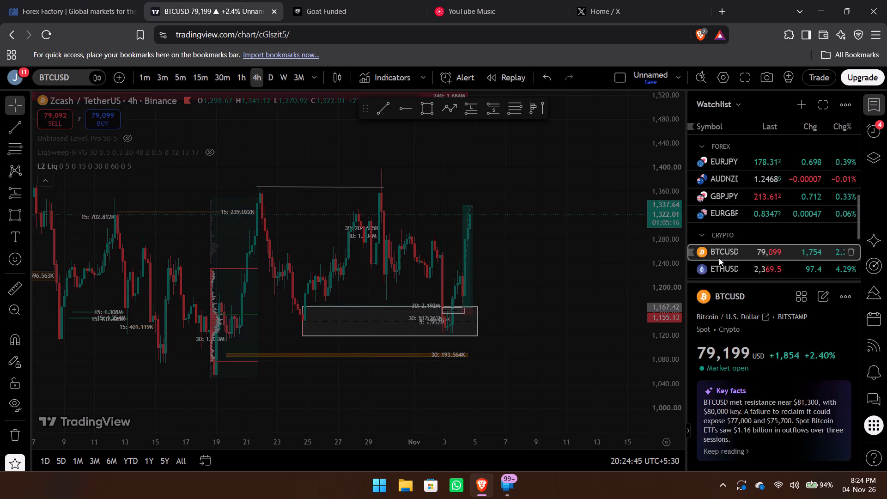
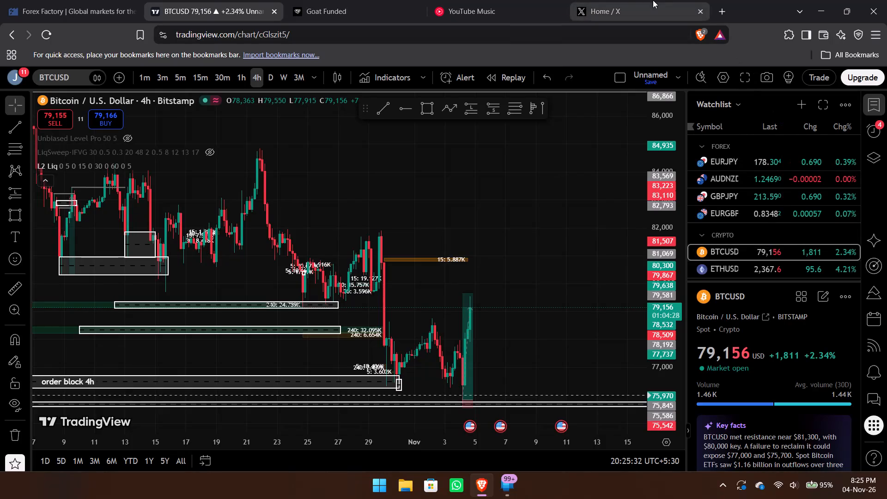
# Check the YouTube Music tab and return to the TradingView chart.
pyautogui.click(510, 0)
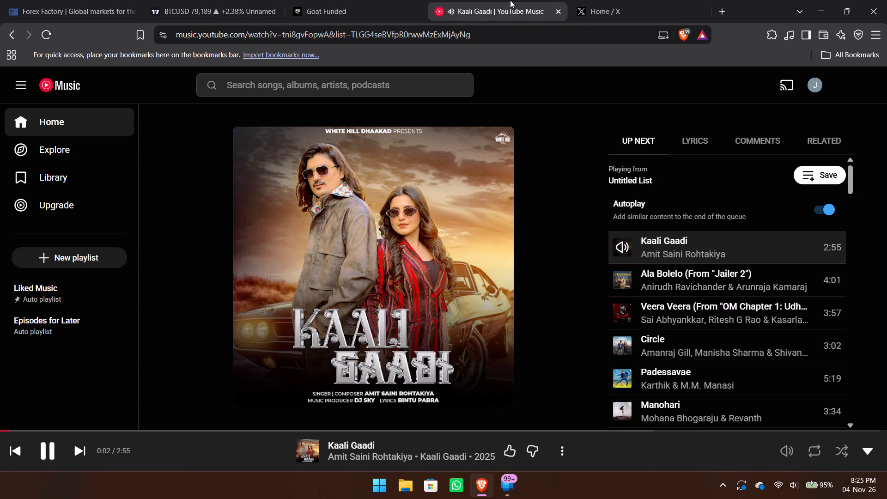
pyautogui.click(215, 0)
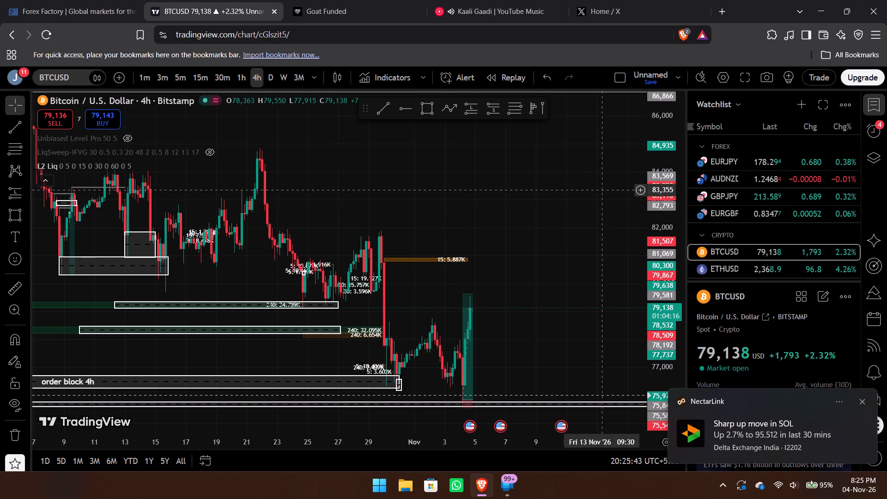
# Review the 4-hour price action of ETHUSD and ZECUSDT in turn from the watchlist's crypto section.
pyautogui.scroll(-1, 742, 233)
pyautogui.click(752, 213)
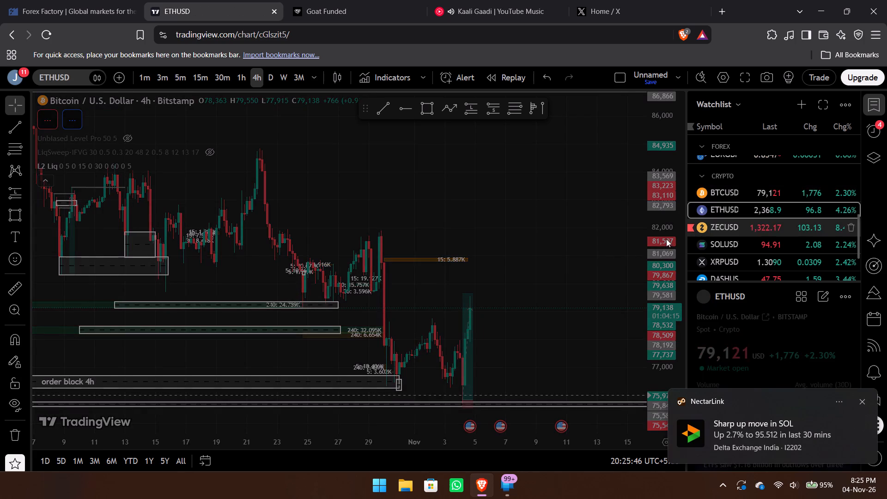
pyautogui.moveTo(560, 348); pyautogui.dragTo(556, 328)
pyautogui.click(755, 227)
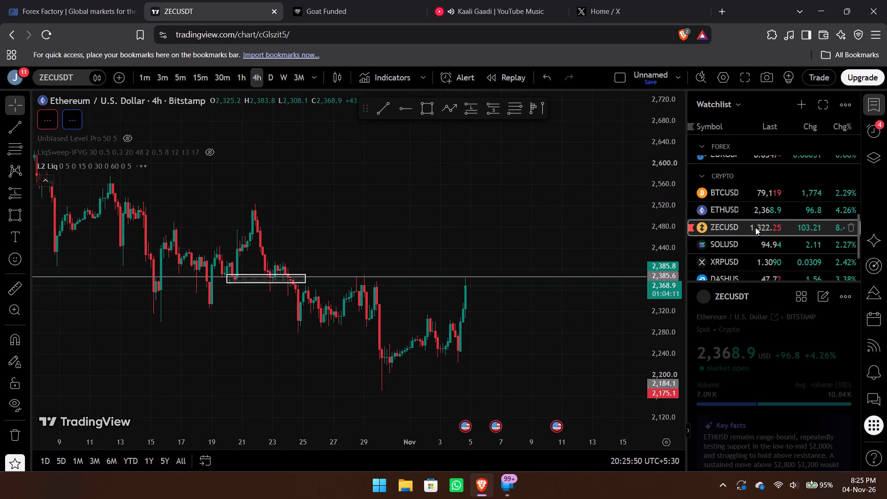
pyautogui.moveTo(566, 308); pyautogui.dragTo(576, 351)
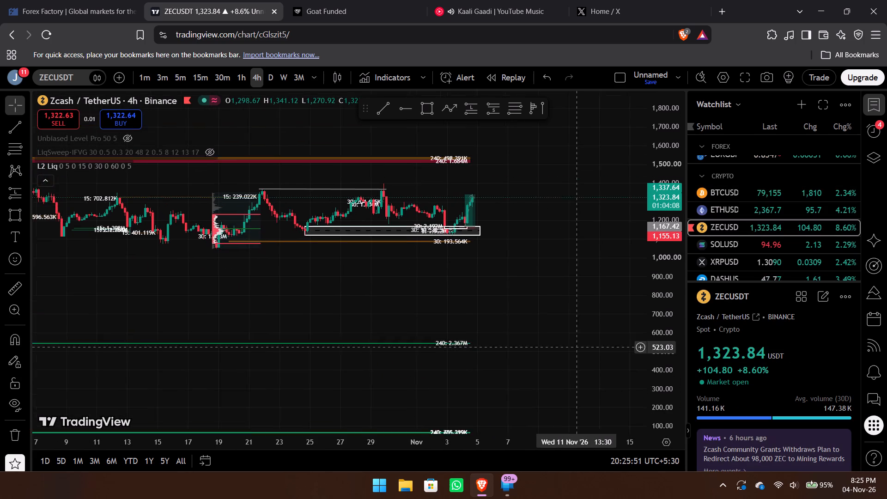
pyautogui.moveTo(576, 351); pyautogui.dragTo(577, 377)
# Switch the chart to SOLUSDT from the watchlist and set its timeframe to 1 hour.
pyautogui.click(772, 238)
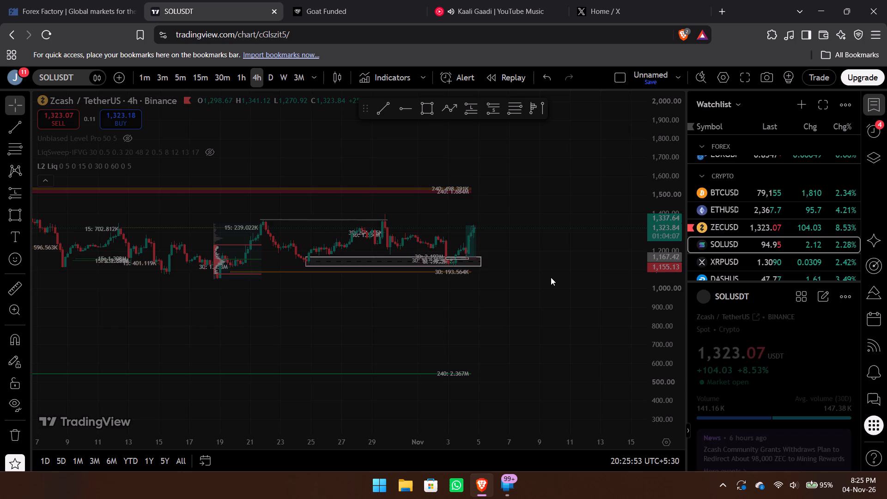
pyautogui.moveTo(540, 365); pyautogui.dragTo(550, 292)
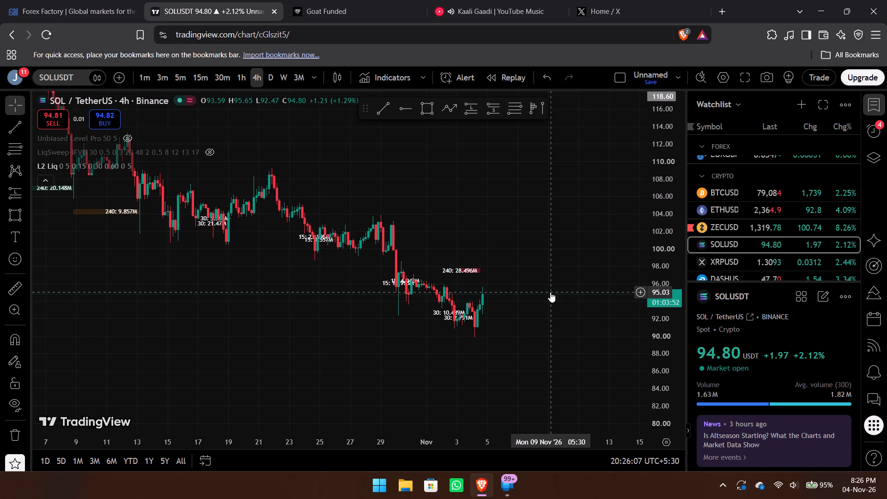
pyautogui.click(248, 78)
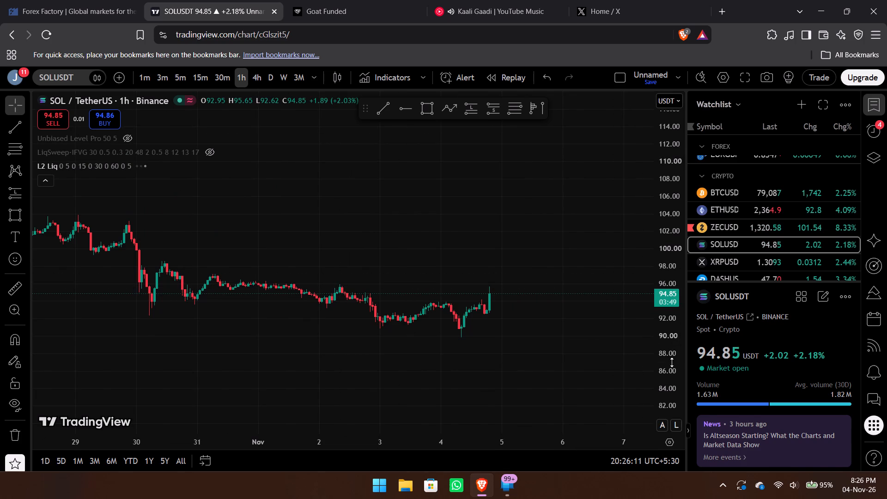
# Examine the late October to early November price action and the liquidity levels above price on the 1-hour SOLUSDT chart.
pyautogui.moveTo(672, 362); pyautogui.dragTo(634, 209)
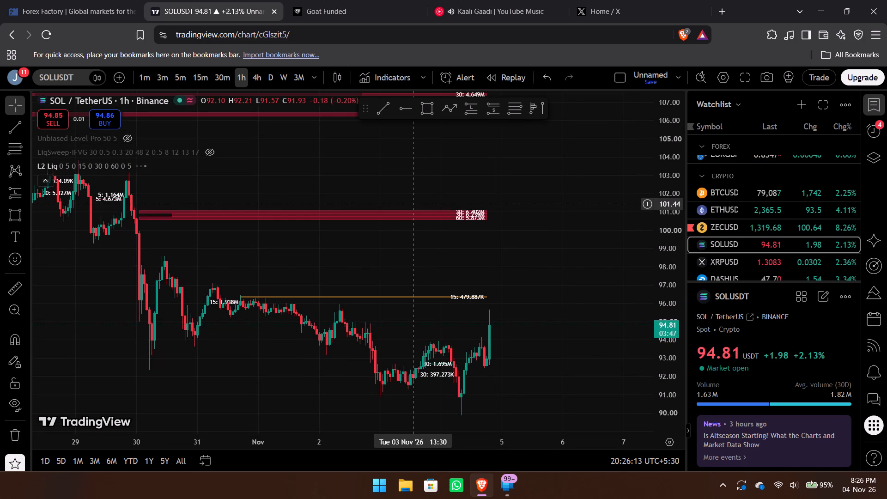
pyautogui.hscroll(1, 412, 204)
pyautogui.moveTo(424, 190); pyautogui.dragTo(568, 319)
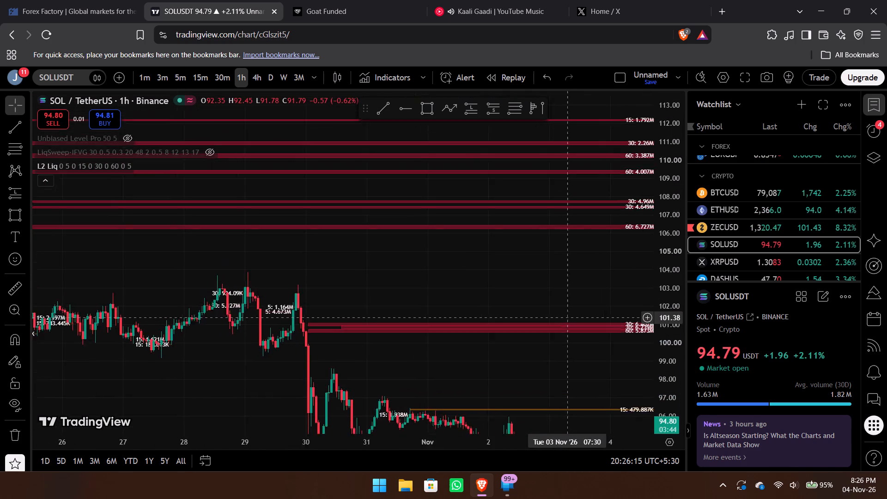
pyautogui.moveTo(568, 319); pyautogui.dragTo(596, 355)
pyautogui.moveTo(444, 275); pyautogui.dragTo(632, 384)
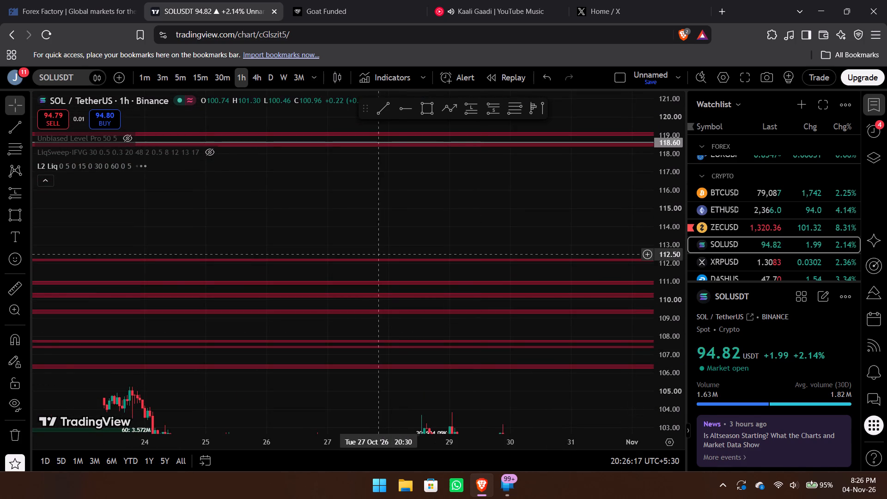
pyautogui.moveTo(395, 254); pyautogui.dragTo(220, 196)
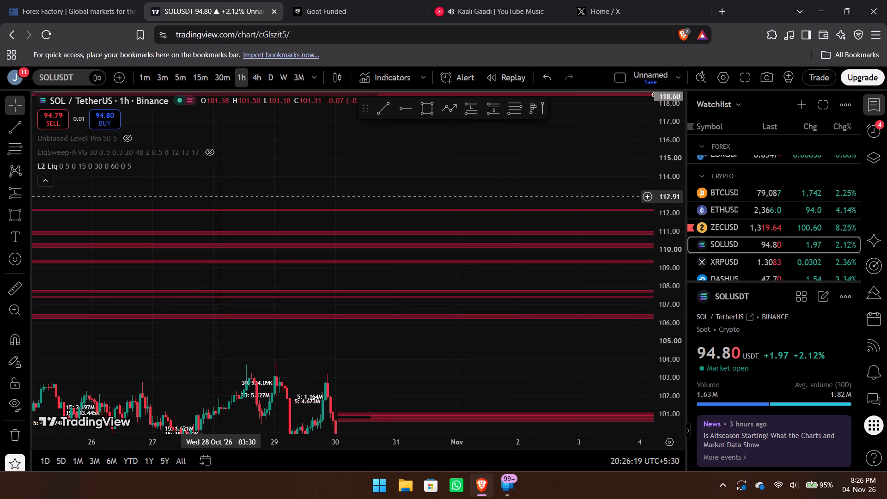
pyautogui.moveTo(393, 332); pyautogui.dragTo(257, 232)
pyautogui.moveTo(377, 333); pyautogui.dragTo(333, 219)
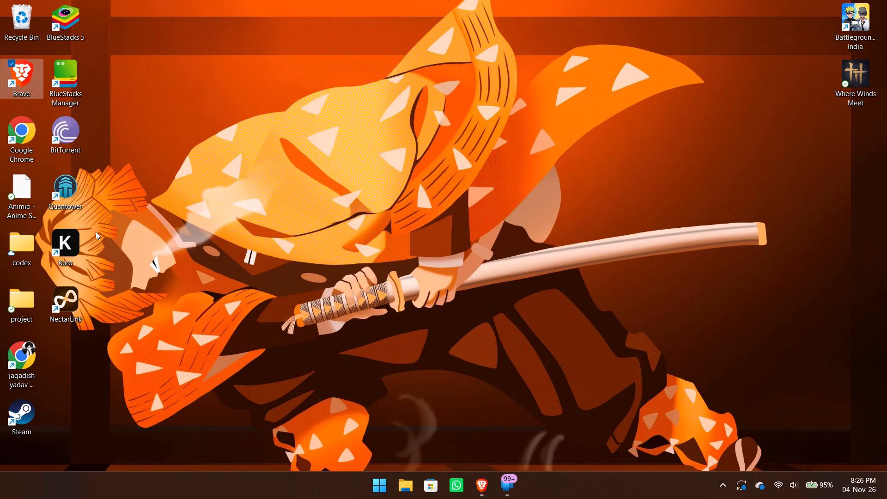
# Launch the Kuro application from the desktop.
pyautogui.doubleClick(76, 254)
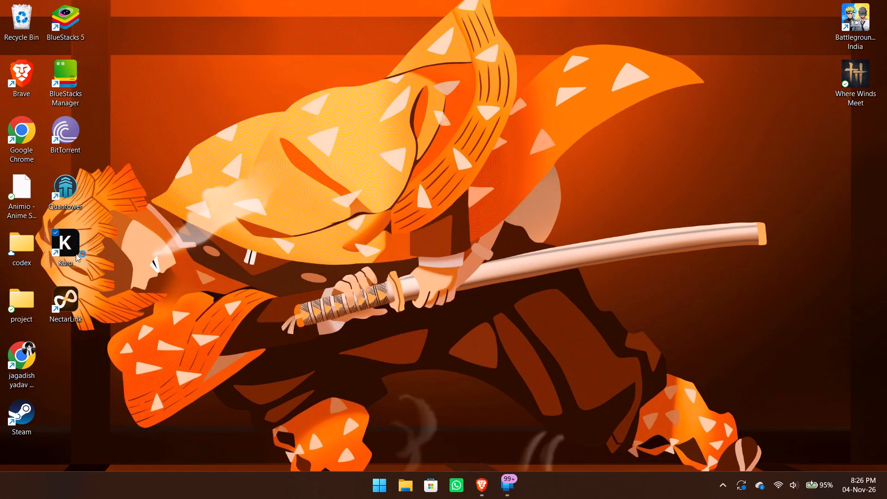
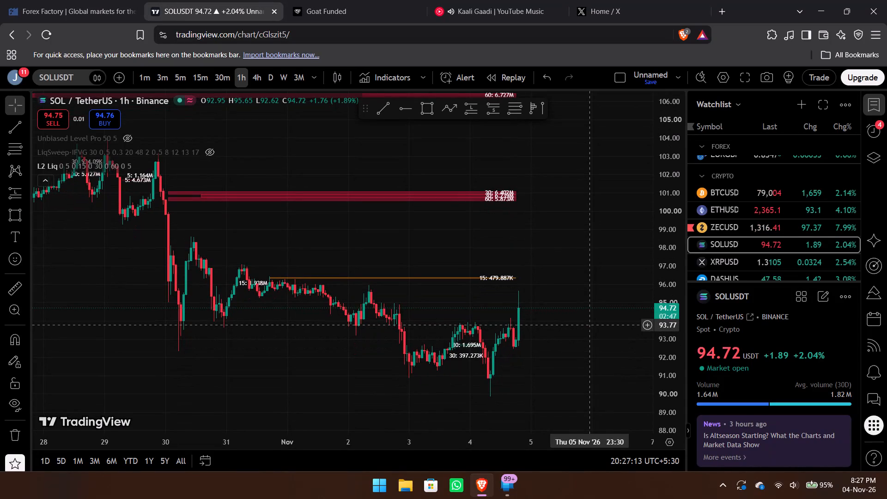
# Switch the chart to BTCUSD from the watchlist and examine its recent price action on the 15-minute timeframe.
pyautogui.click(747, 194)
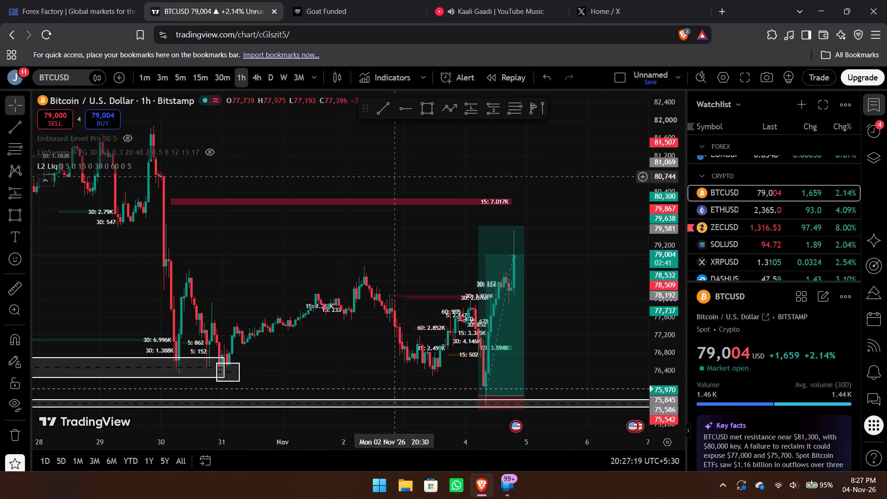
pyautogui.click(201, 79)
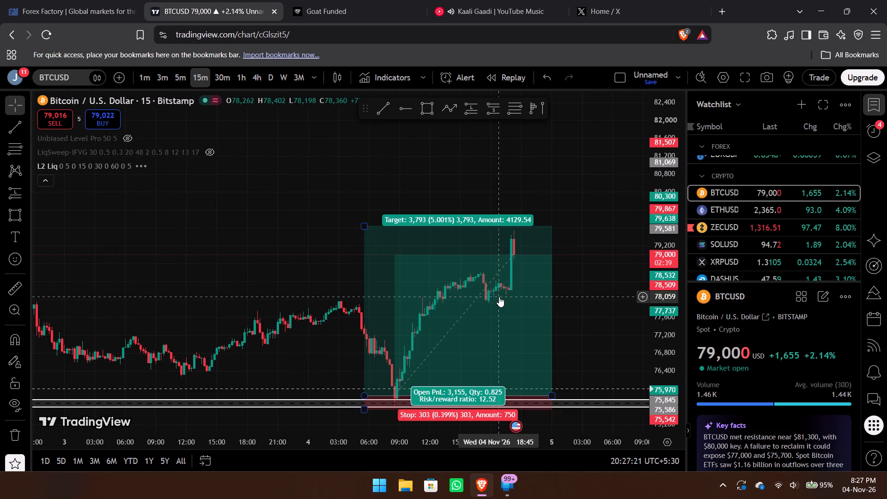
pyautogui.moveTo(668, 324); pyautogui.dragTo(637, 229)
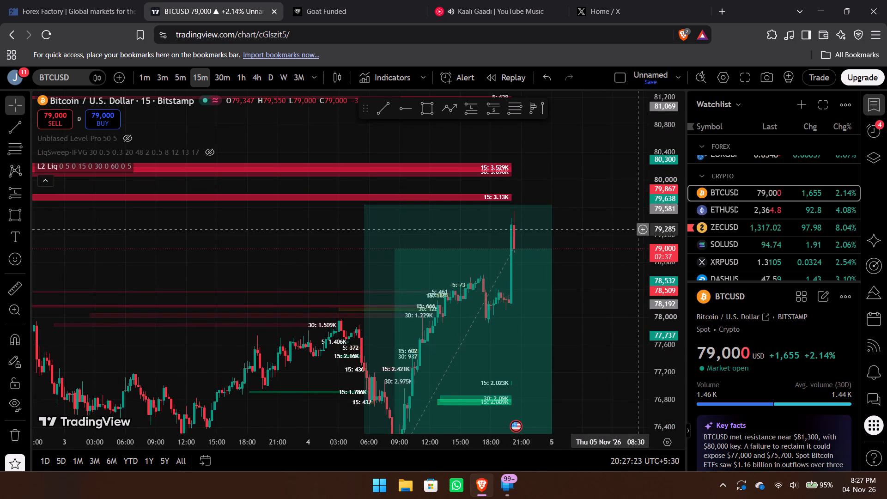
pyautogui.moveTo(637, 229); pyautogui.dragTo(636, 229)
pyautogui.moveTo(604, 315); pyautogui.dragTo(580, 260)
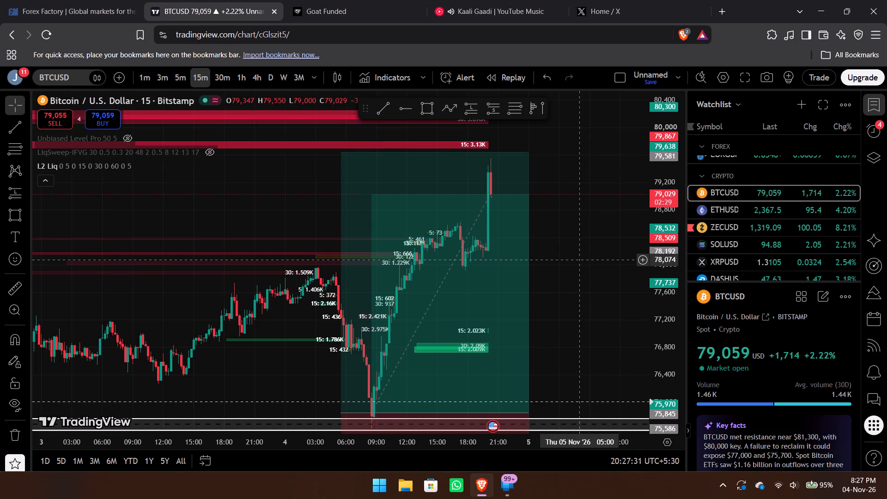
# Examine the 5-minute BTCUSD price action around the long position and the liquidity levels above and below price.
pyautogui.click(177, 75)
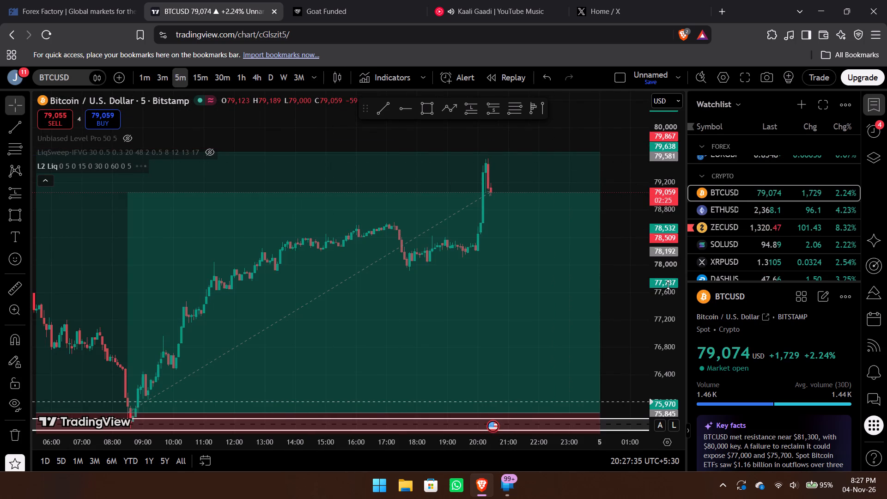
pyautogui.moveTo(668, 285); pyautogui.dragTo(637, 182)
pyautogui.moveTo(603, 177); pyautogui.dragTo(576, 91)
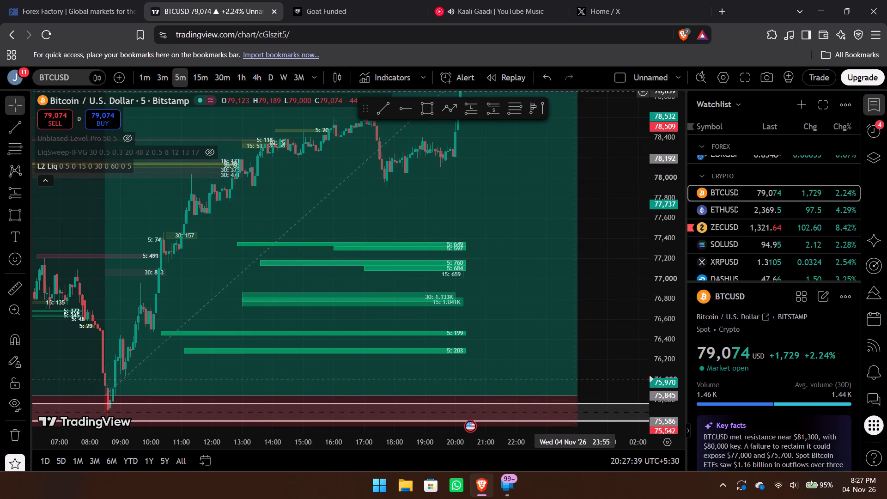
pyautogui.moveTo(576, 91); pyautogui.dragTo(585, 19)
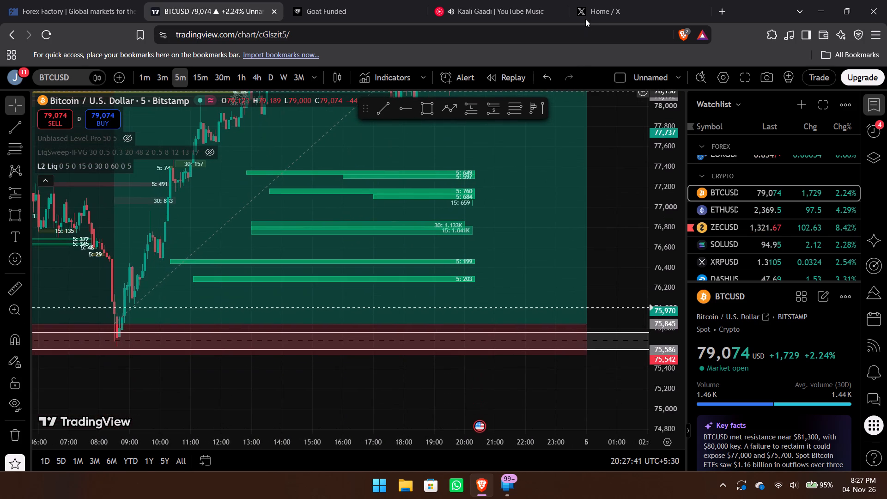
pyautogui.moveTo(585, 19); pyautogui.dragTo(591, 217)
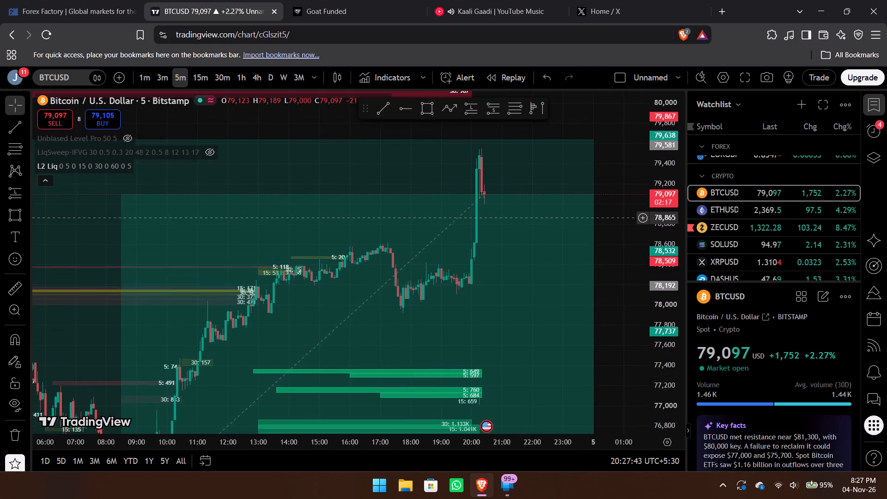
pyautogui.moveTo(591, 217); pyautogui.dragTo(564, 225)
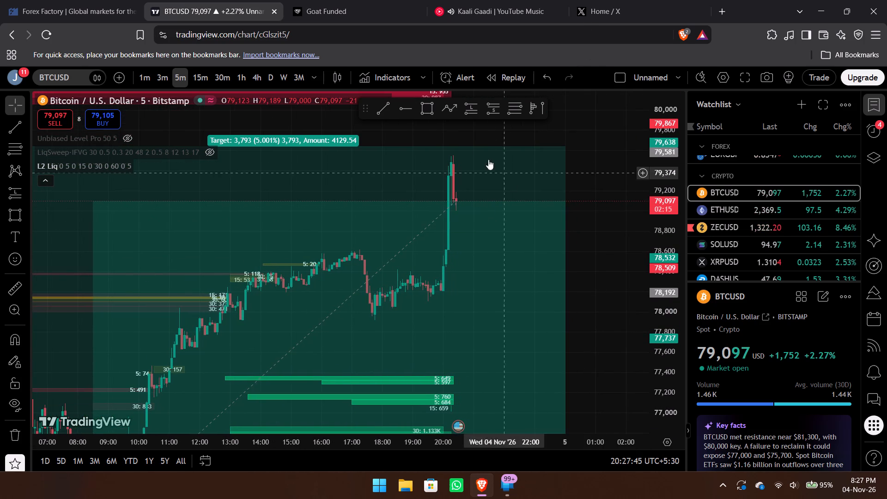
# Draw a horizontal trend line at about 78,379 from 19:50 to 22:15 on 4 November and label it SL.
pyautogui.click(379, 111)
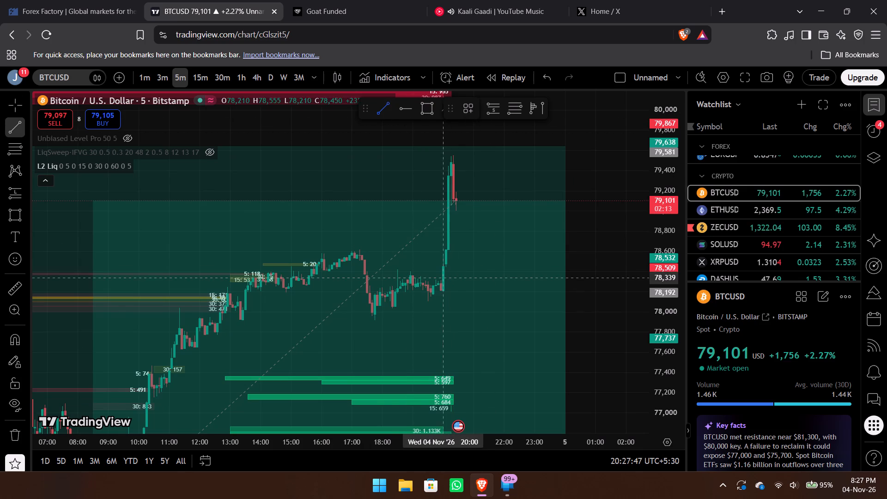
pyautogui.moveTo(438, 274); pyautogui.dragTo(508, 274)
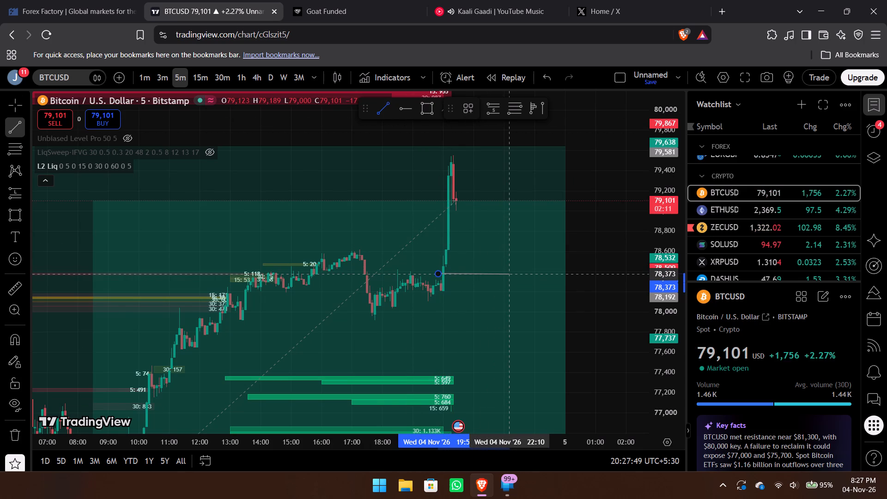
pyautogui.click(511, 274)
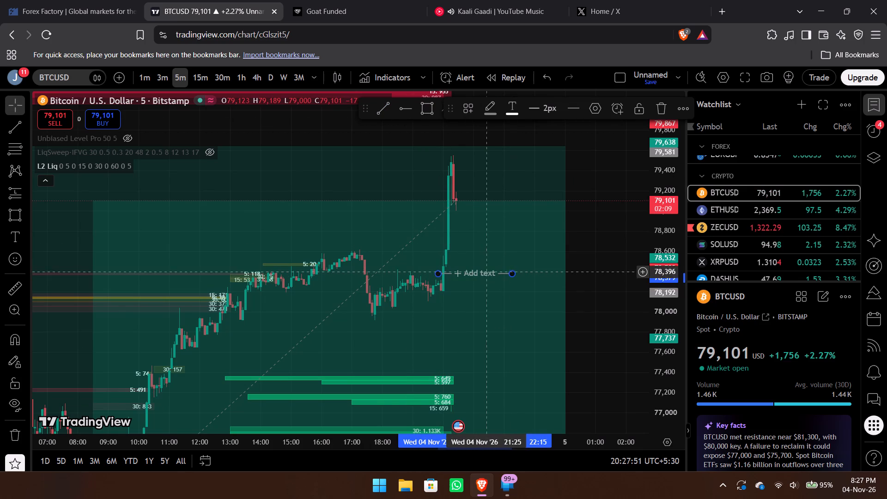
pyautogui.click(475, 273)
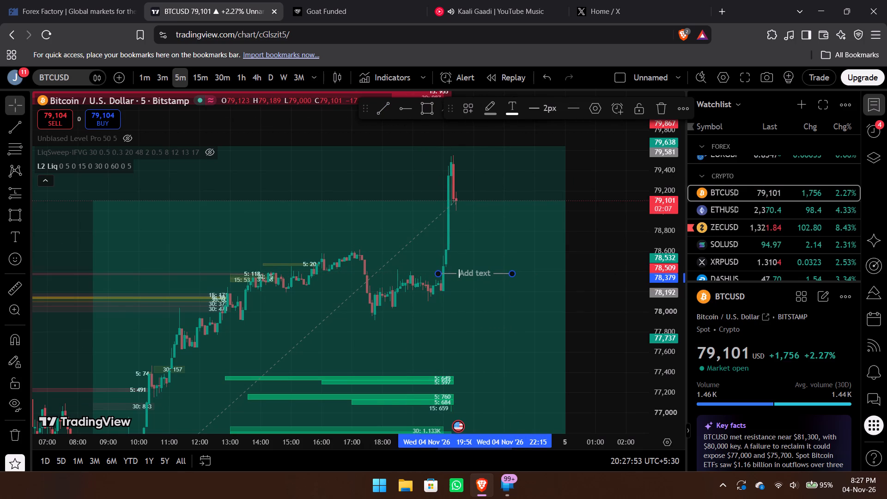
pyautogui.write('SL')
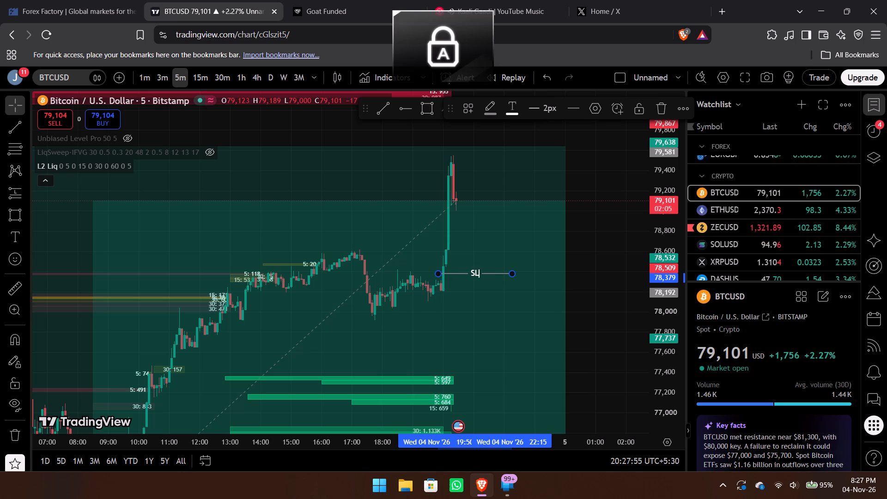
pyautogui.click(613, 301)
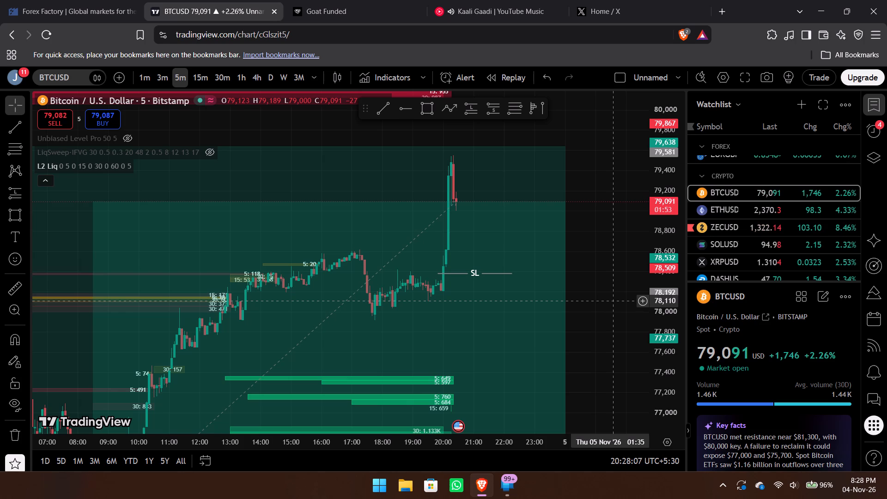
# Raise the BTCUSD long position's target to about 80,061, just below the red liquidity zone.
pyautogui.moveTo(617, 245); pyautogui.dragTo(617, 305)
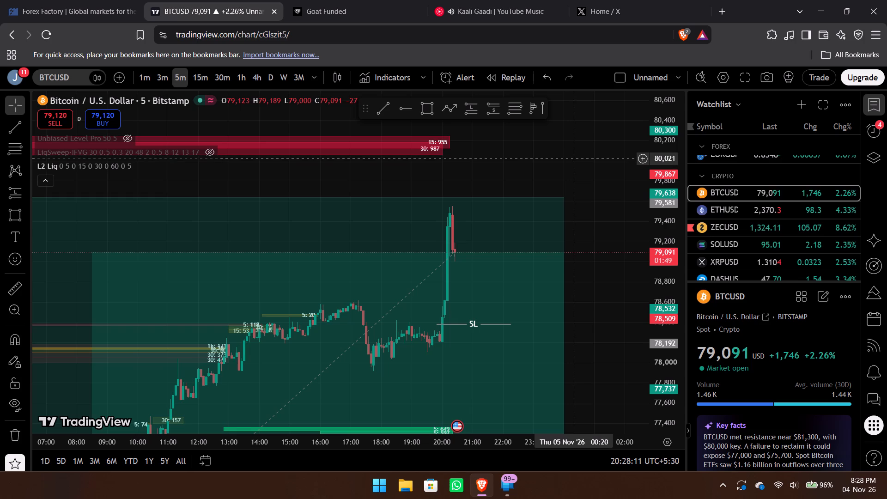
pyautogui.hscroll(1, 460, 143)
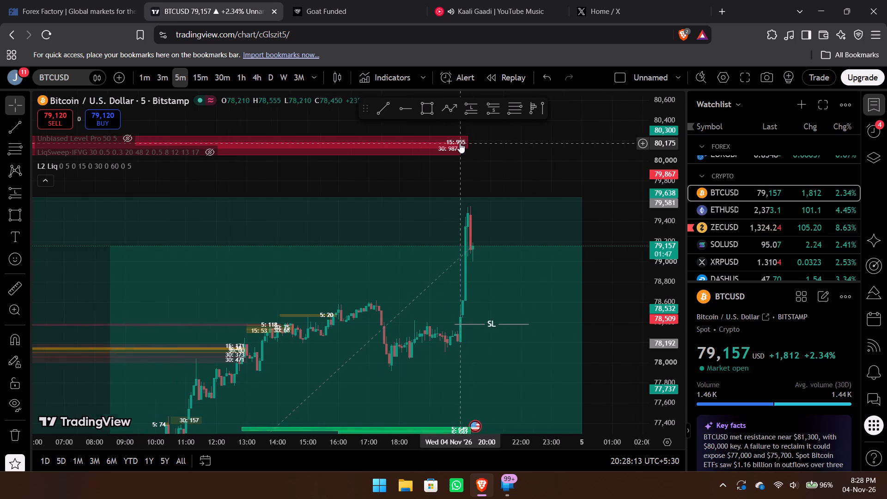
pyautogui.hscroll(2, 460, 143)
pyautogui.moveTo(122, 196); pyautogui.dragTo(167, 154)
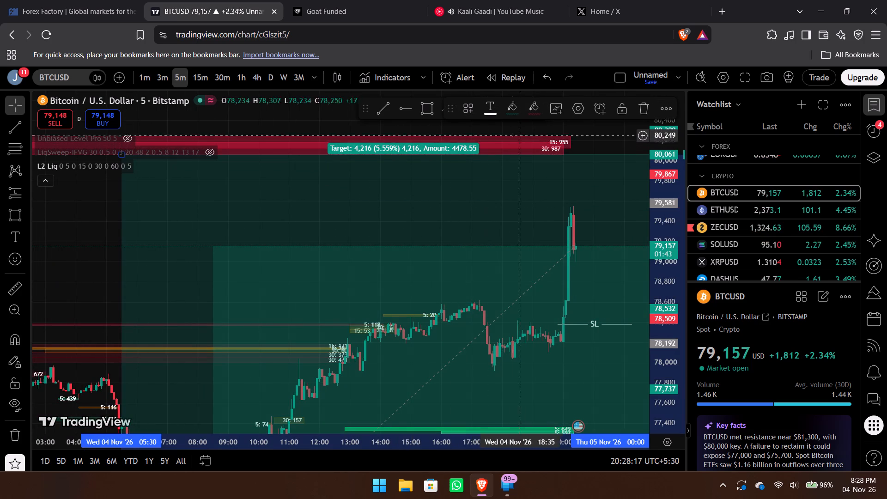
pyautogui.hscroll(-4, 525, 134)
pyautogui.moveTo(536, 302); pyautogui.dragTo(572, 274)
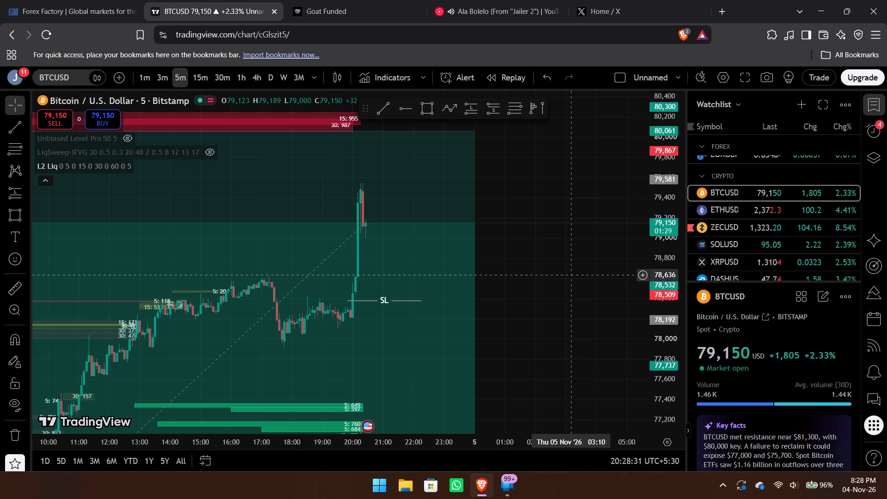
# Review the economic calendar, trading sessions and forum activity on the Forex Factory page.
pyautogui.click(67, 7)
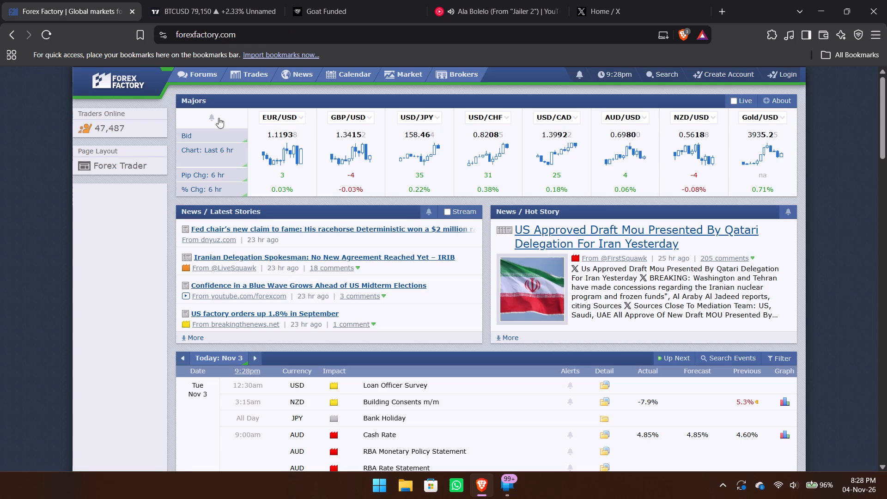
pyautogui.scroll(-5, 421, 291)
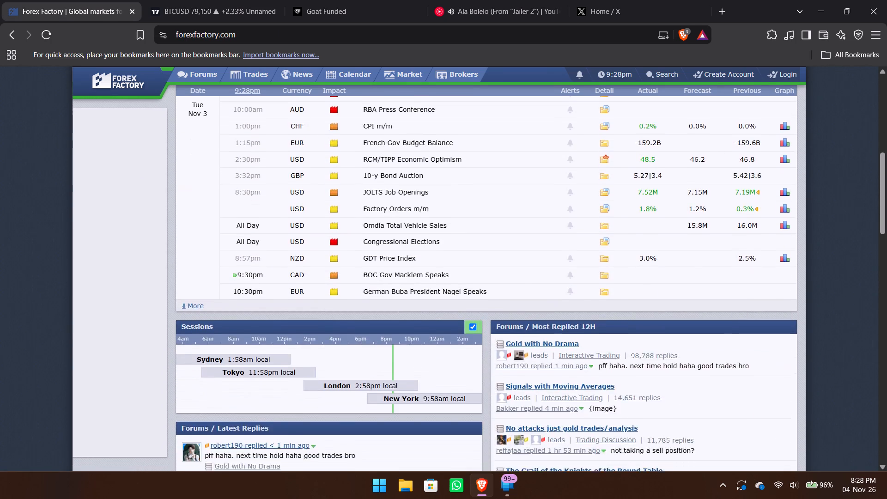
pyautogui.scroll(-1, 421, 291)
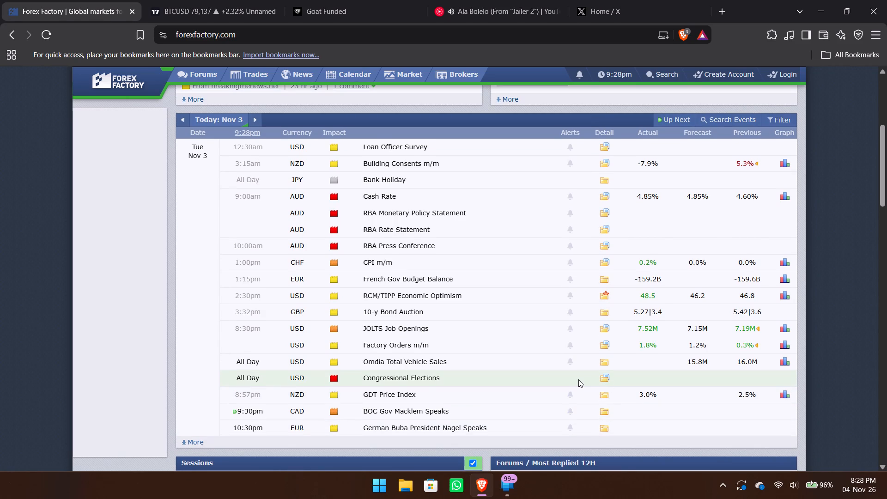
pyautogui.scroll(-6, 578, 379)
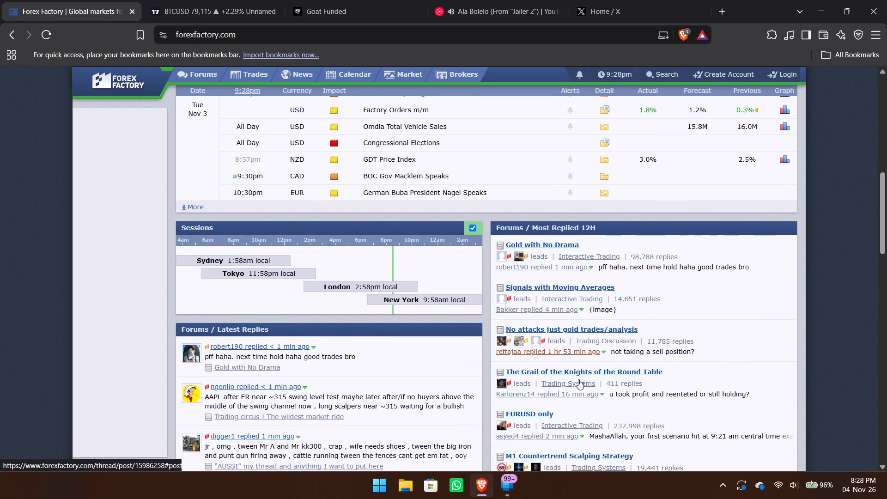
pyautogui.scroll(-2, 578, 379)
# Return to the BTCUSD chart in TradingView and compare its 1-minute and 5-minute timeframes around the SL line.
pyautogui.click(190, 0)
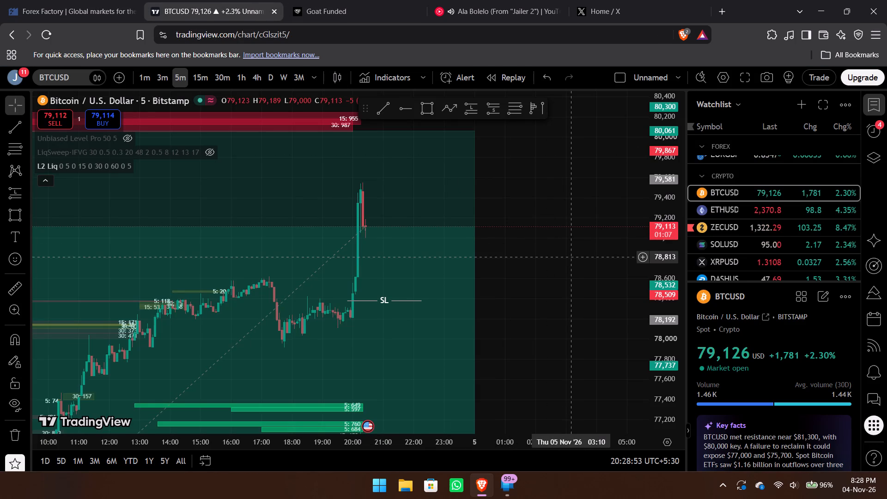
pyautogui.click(144, 80)
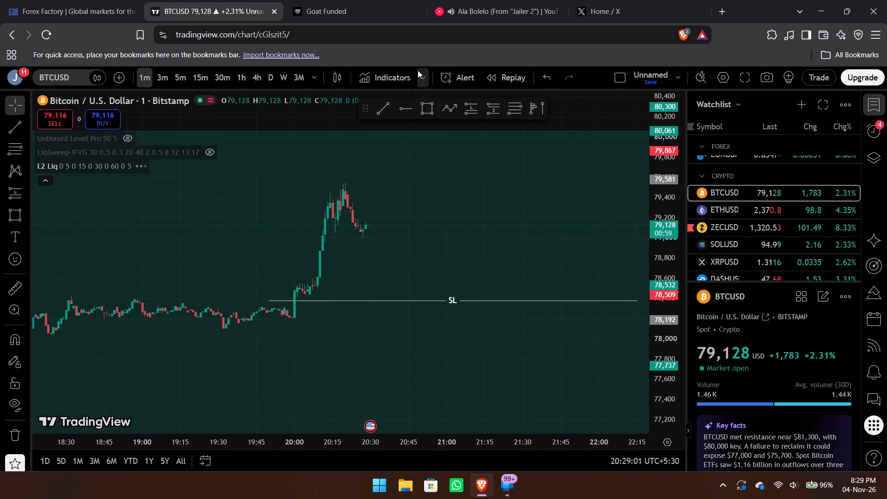
pyautogui.click(176, 74)
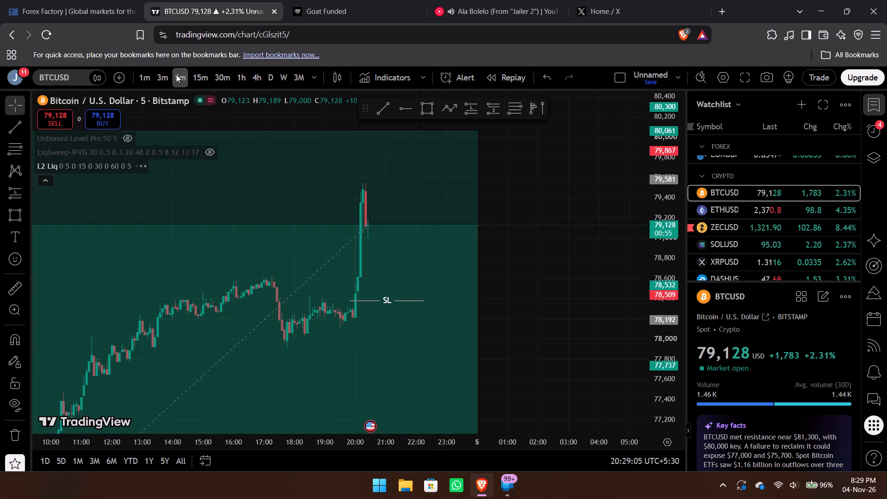
pyautogui.moveTo(623, 277); pyautogui.dragTo(628, 224)
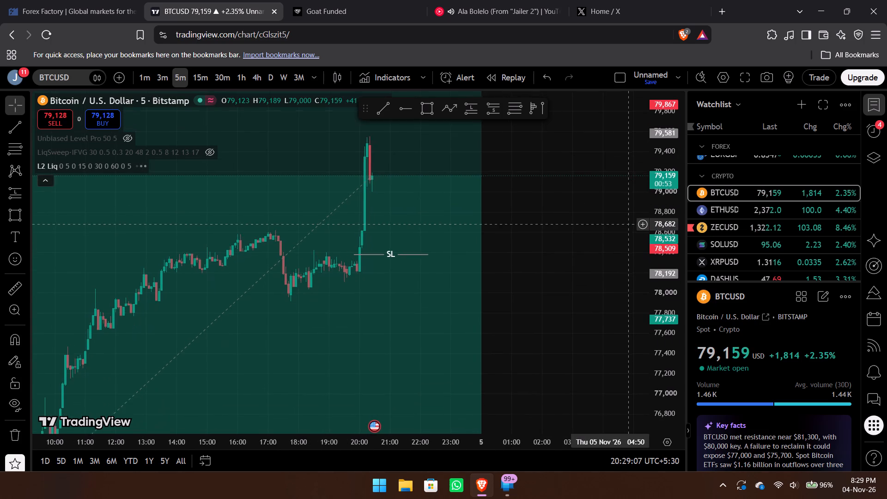
pyautogui.moveTo(628, 224); pyautogui.dragTo(629, 226)
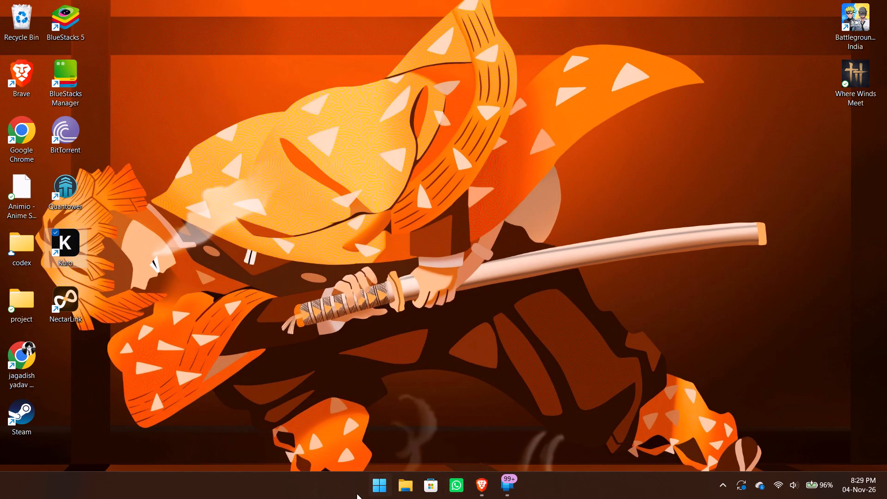
# Bring Brave back from the desktop and check the open Goat Funded and Forex Factory pages.
pyautogui.click(478, 486)
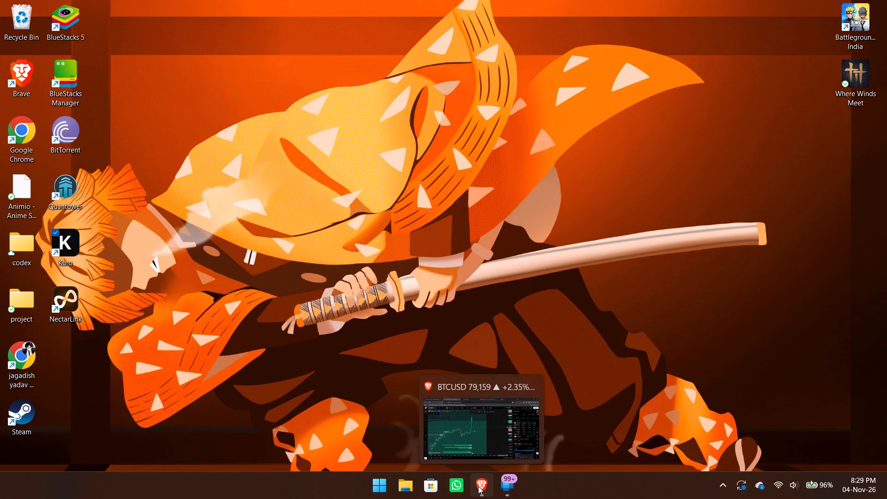
pyautogui.click(478, 486)
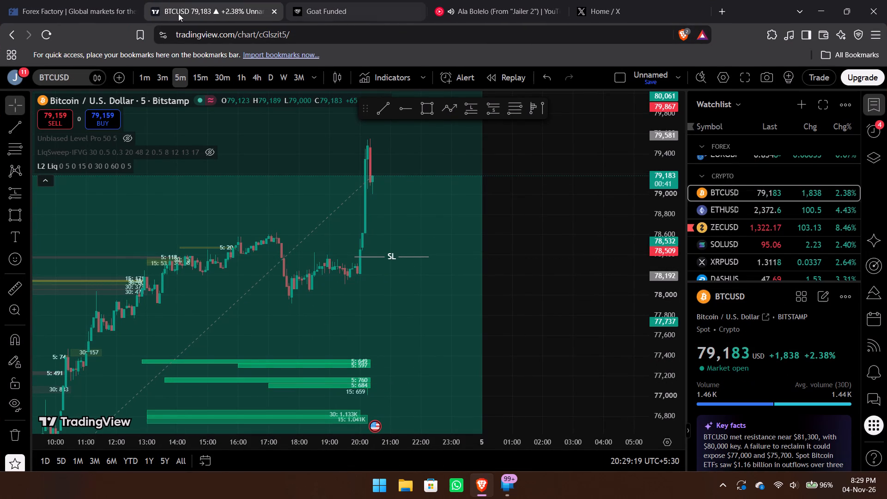
pyautogui.click(344, 0)
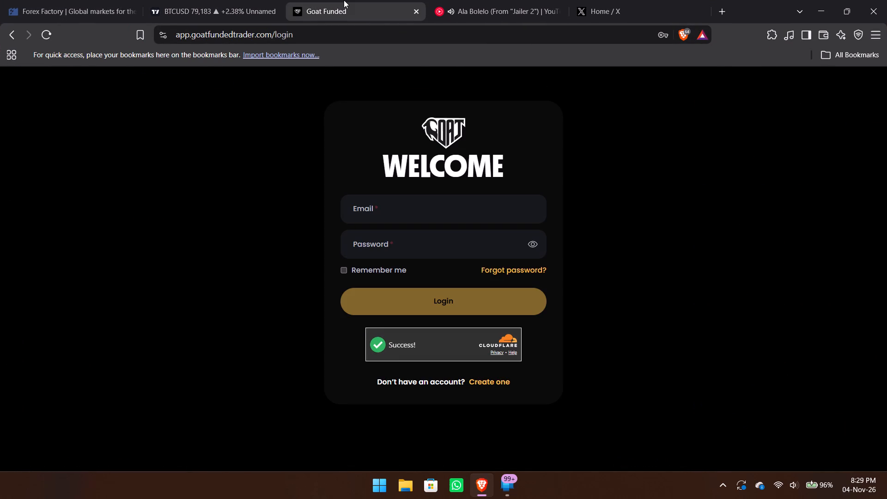
pyautogui.click(109, 0)
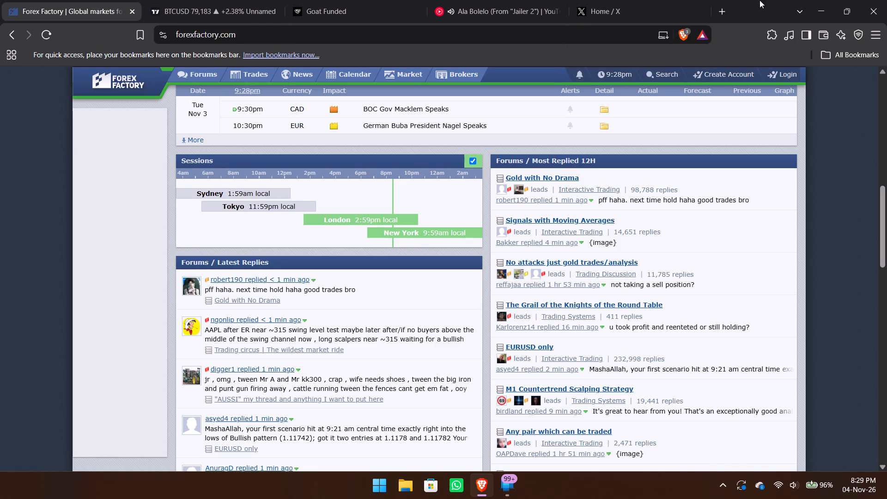
# Search the web for "funded firm" in a new browser tab.
pyautogui.click(732, 11)
pyautogui.click(718, 12)
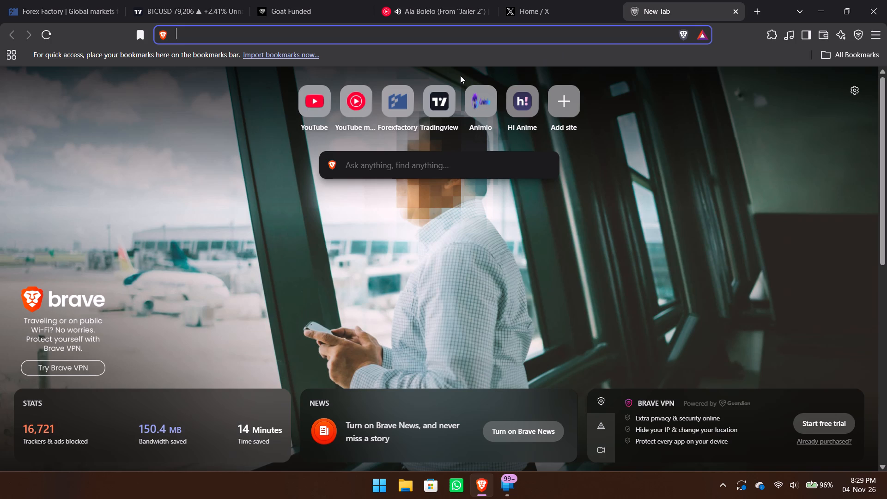
pyautogui.write('funded')
pyautogui.press('f')
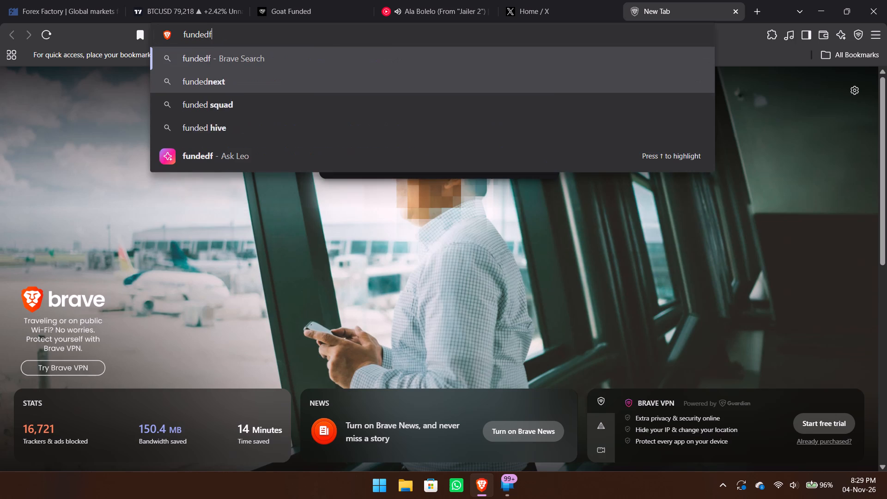
pyautogui.press('Down')
pyautogui.press('Return')
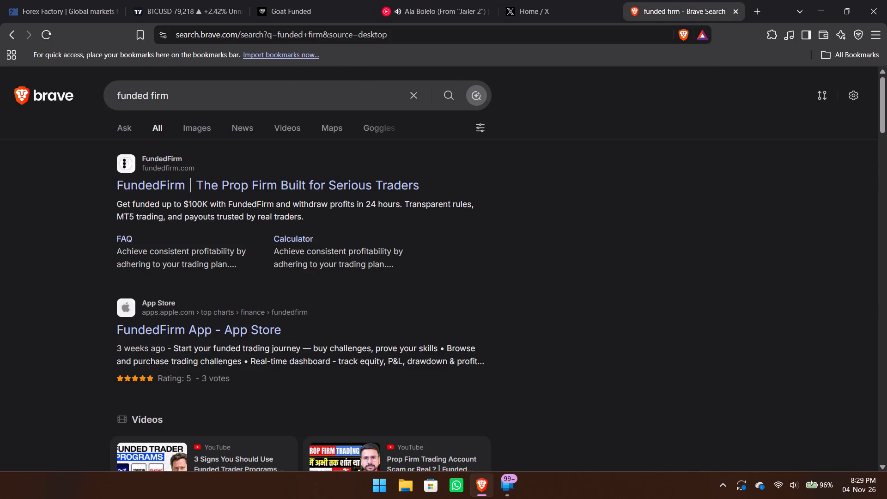
# Change the web search to "funded friday" and open the Funded Friday website from the results.
pyautogui.click(238, 99)
pyautogui.press('BackSpace')
pyautogui.press('BackSpace')
pyautogui.press('BackSpace')
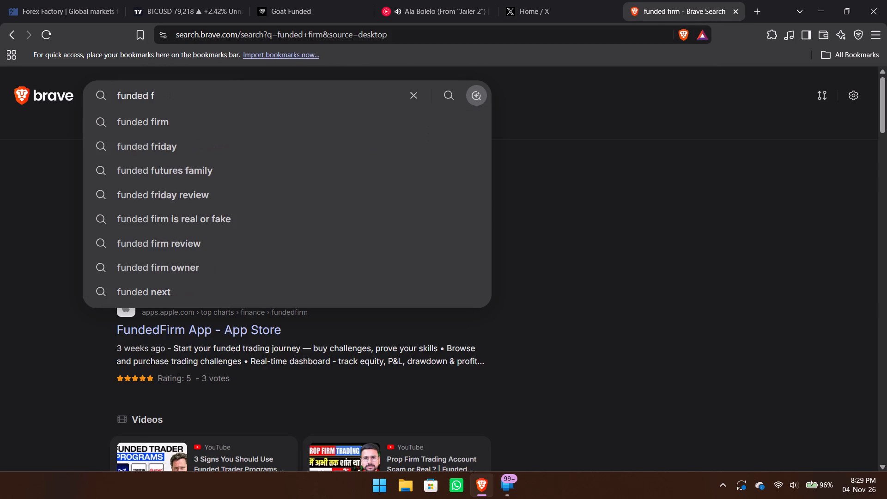
pyautogui.write('ry')
pyautogui.press('Down')
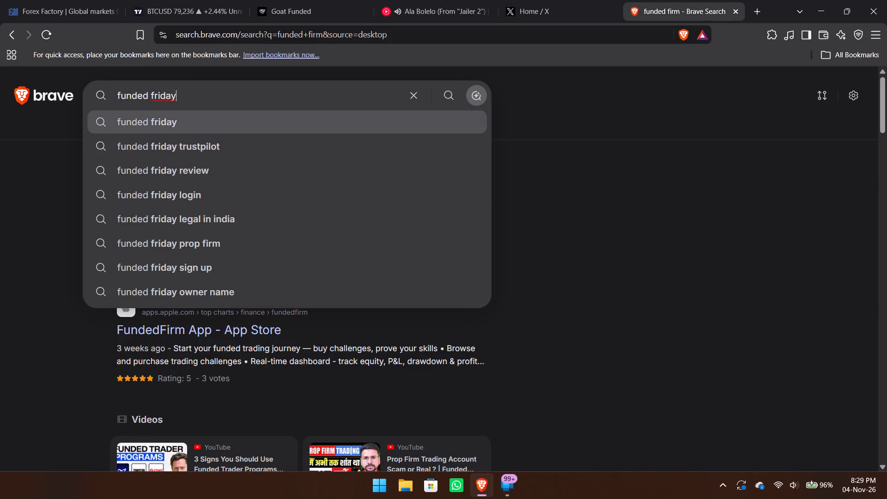
pyautogui.press('Return')
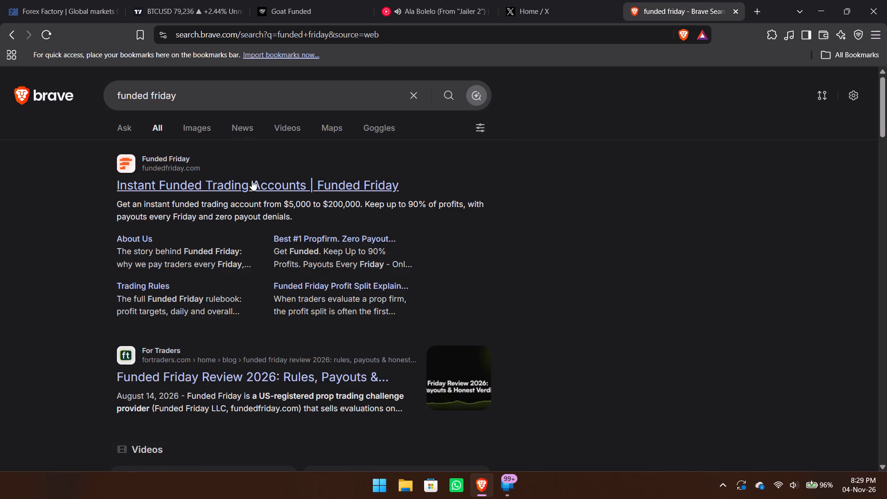
pyautogui.click(248, 187)
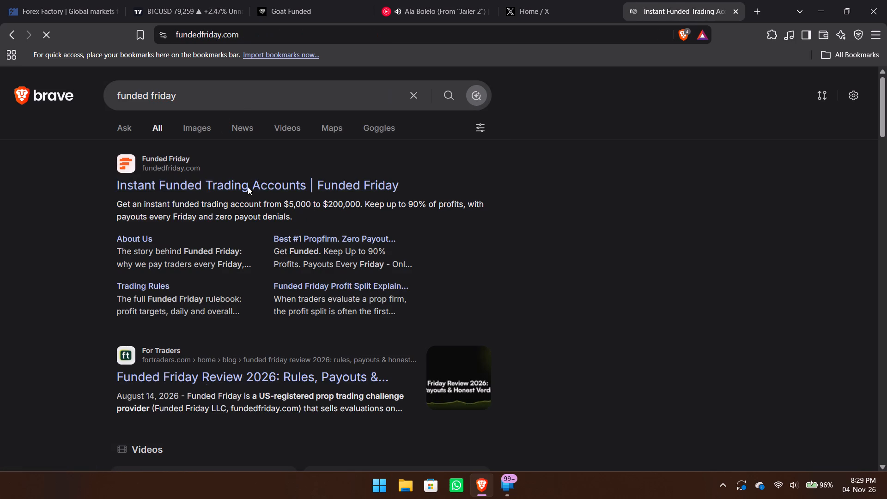
# Examine Funded Friday's $5K Two Step challenge terms and fee, and close the site's tab.
pyautogui.click(417, 352)
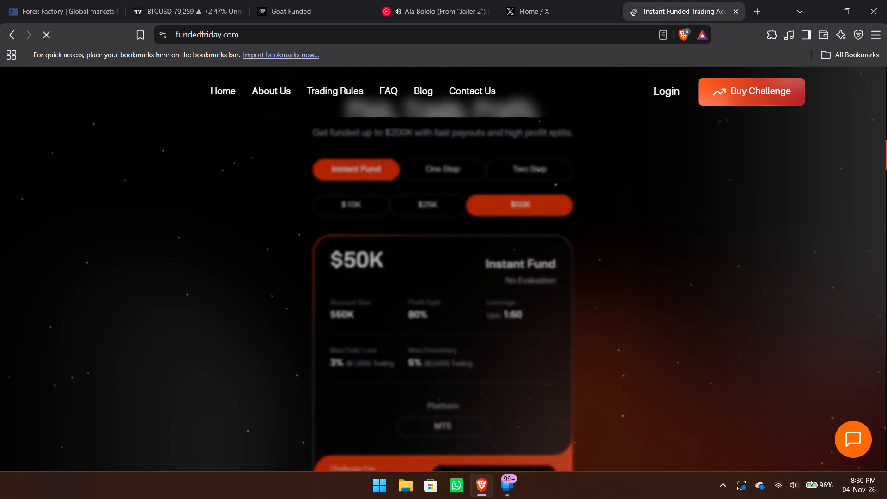
pyautogui.click(523, 165)
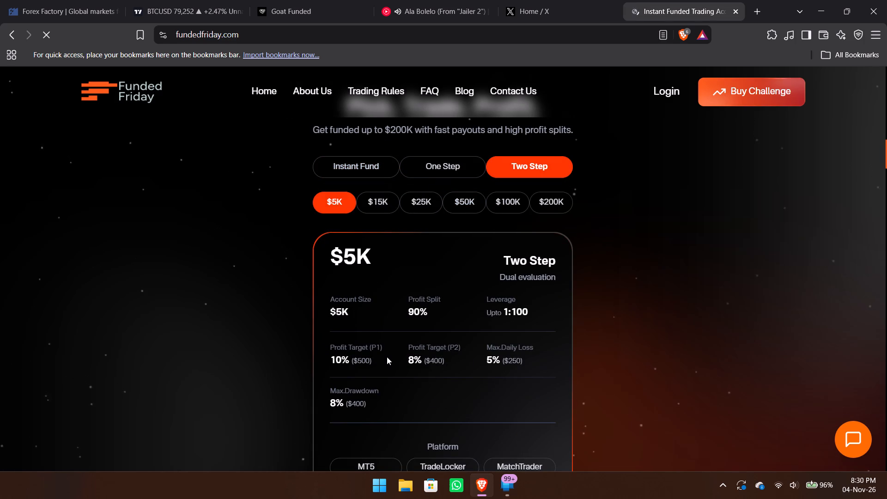
pyautogui.scroll(-3, 387, 357)
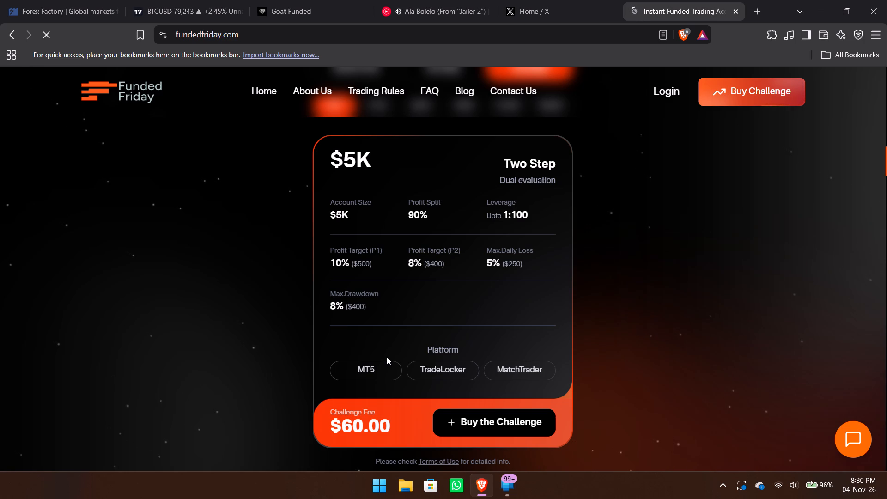
pyautogui.scroll(-1, 387, 357)
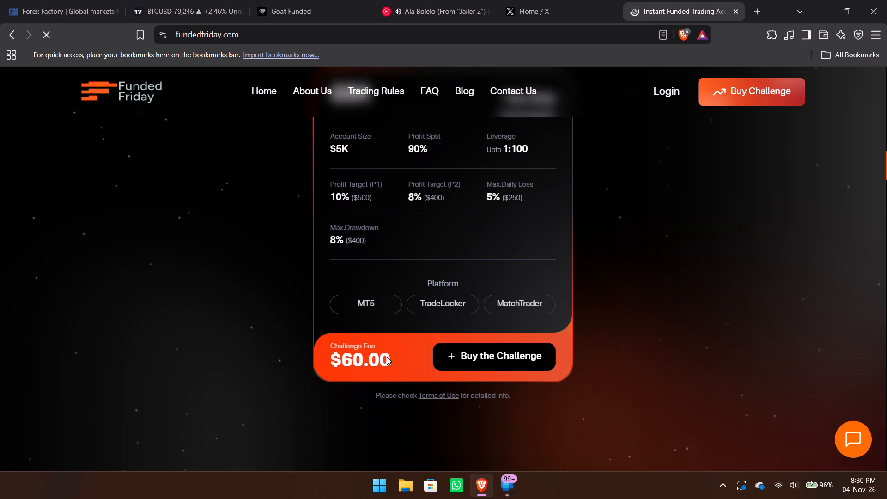
pyautogui.scroll(-1, 387, 357)
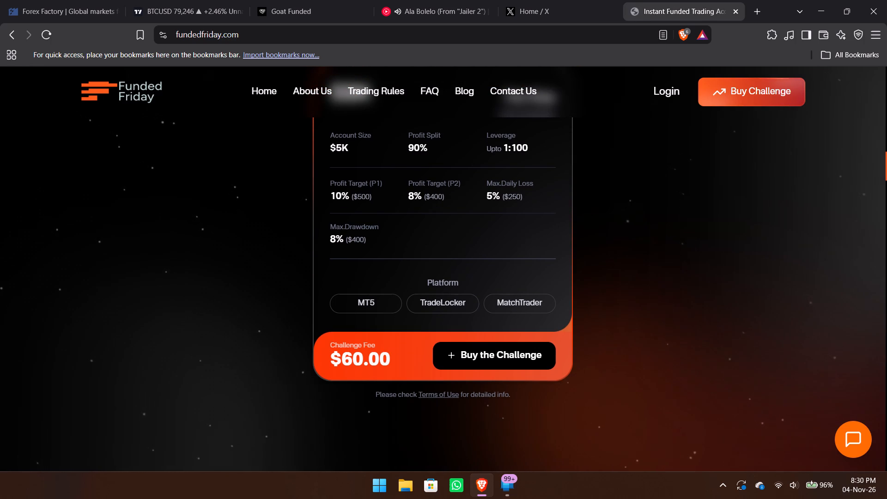
pyautogui.scroll(6, 387, 357)
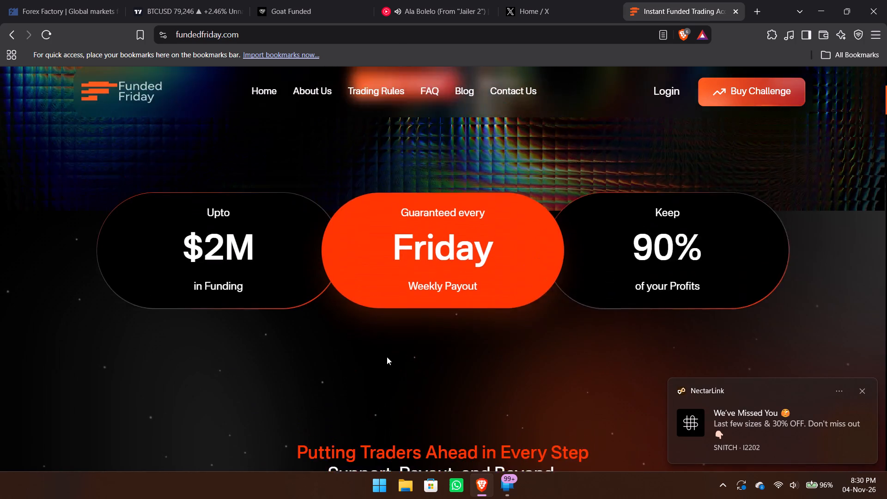
pyautogui.scroll(4, 387, 357)
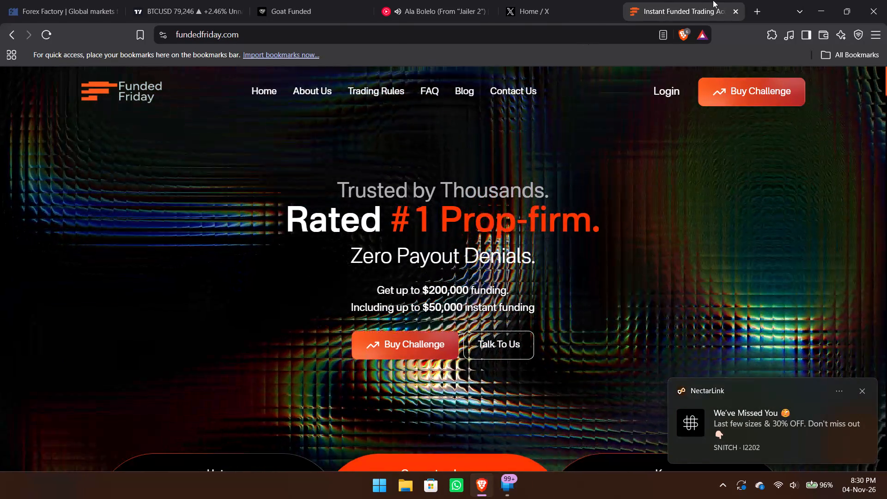
pyautogui.click(738, 9)
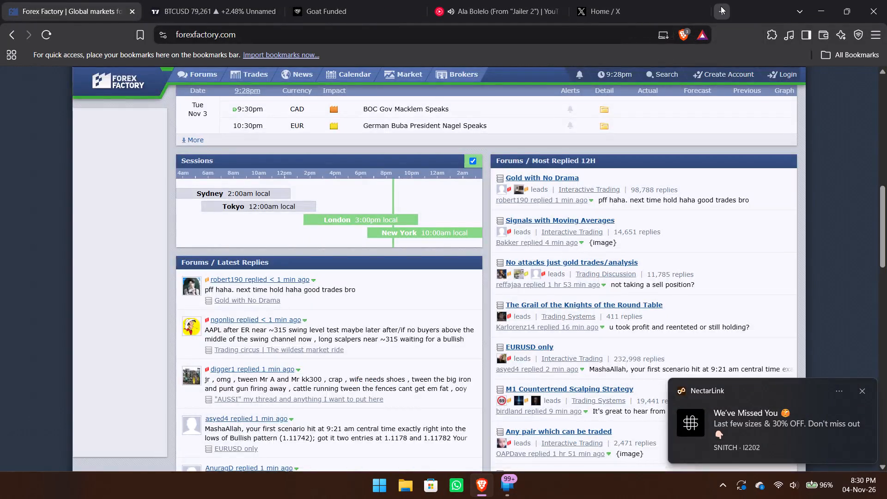
# Search the web for "funding pips" in a new browser tab and open the FundingPips website.
pyautogui.click(721, 6)
pyautogui.click(524, 27)
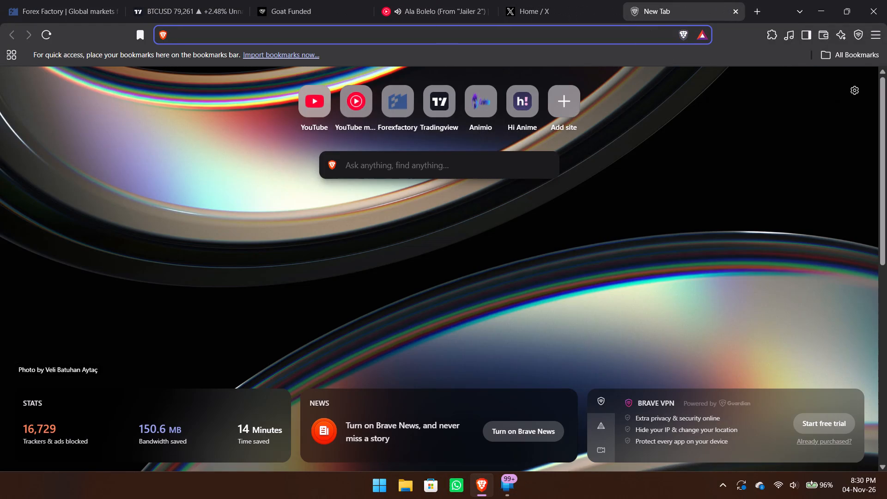
pyautogui.write('fundu')
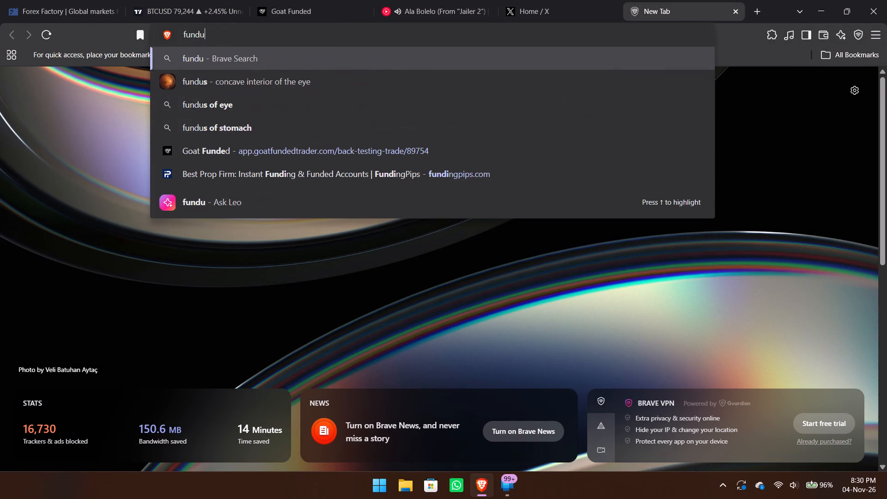
pyautogui.press('BackSpace')
pyautogui.write('ing')
pyautogui.press('Down')
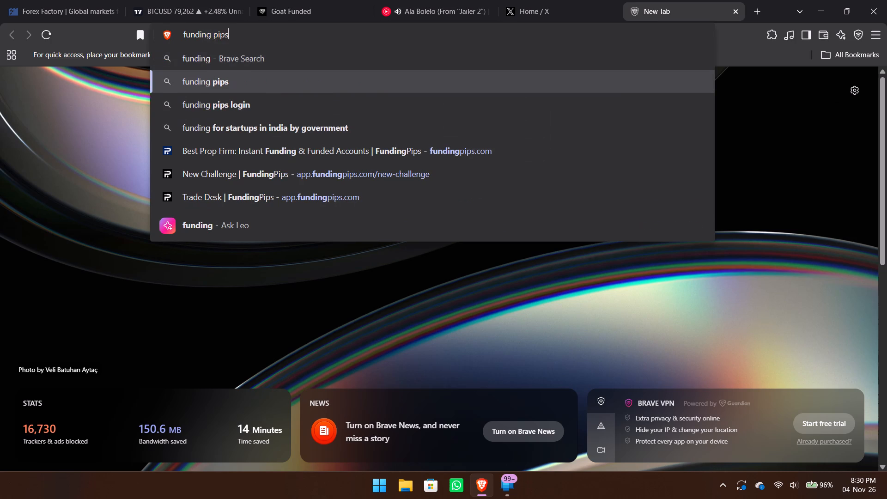
pyautogui.press('Return')
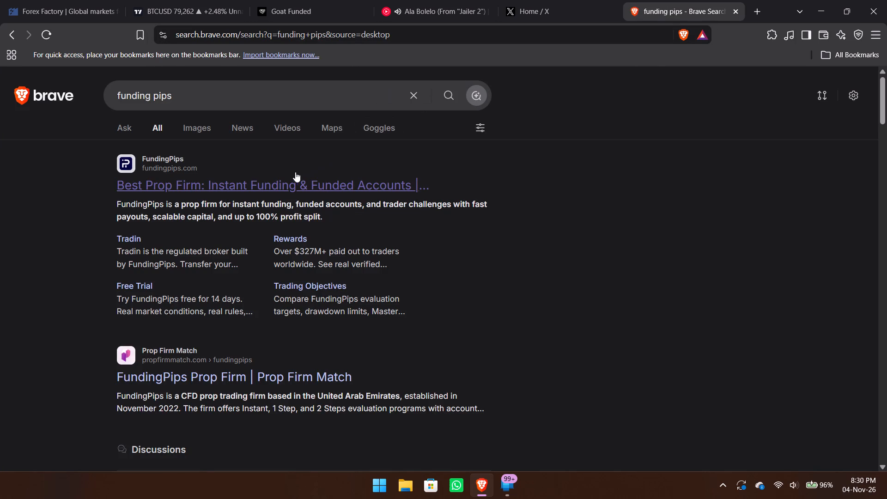
pyautogui.click(291, 175)
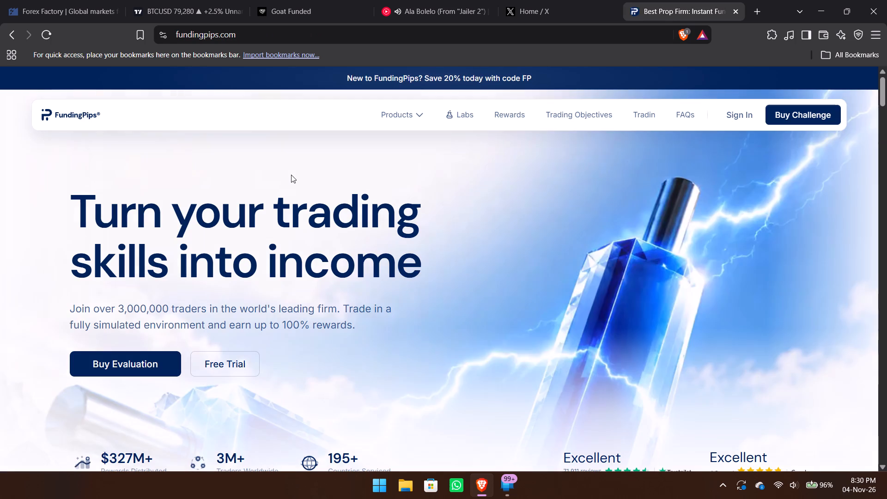
# Go to the FundingPips evaluation pricing and compare the $5K 2 Step Standard, Flex and Pro plans.
pyautogui.scroll(-1, 326, 307)
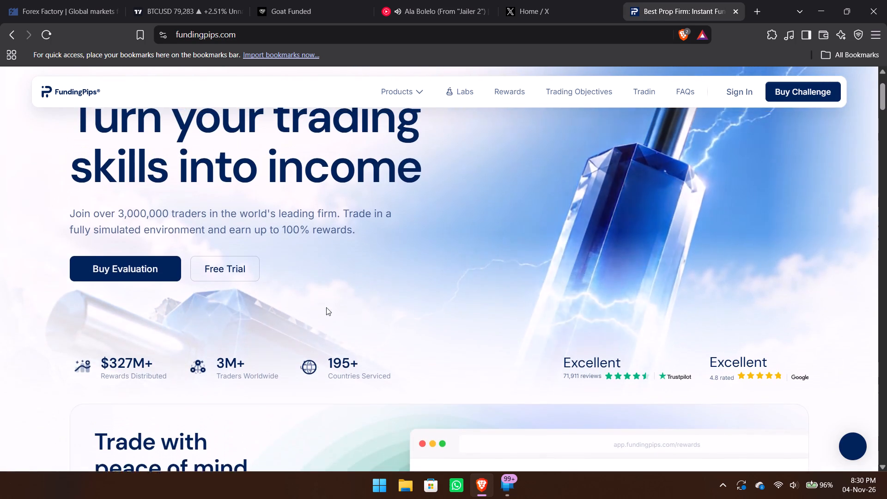
pyautogui.scroll(-1, 326, 307)
pyautogui.click(145, 276)
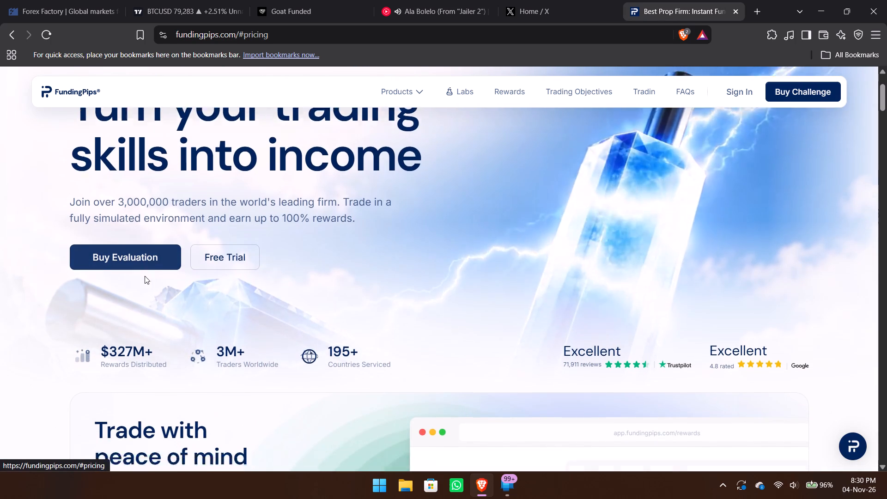
pyautogui.scroll(-1, 372, 328)
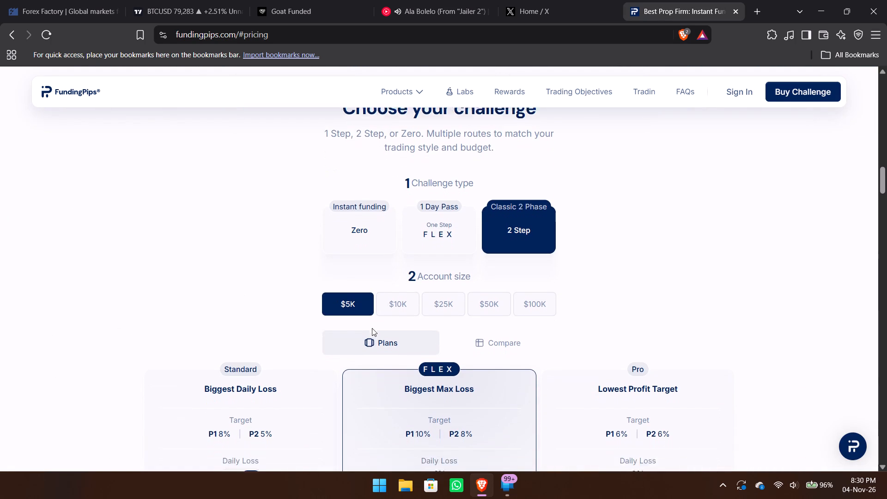
pyautogui.scroll(-3, 372, 328)
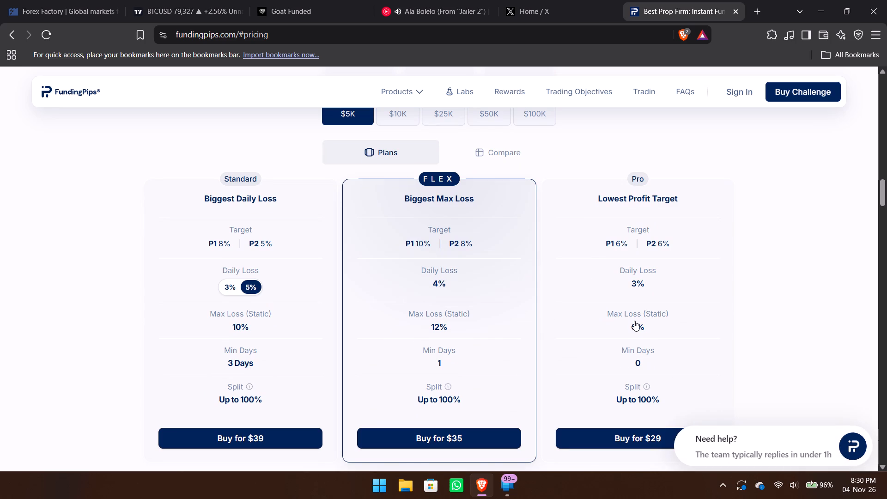
# Select the $5K 2 Step Pro plan on FundingPips and proceed to its $29 checkout.
pyautogui.click(688, 322)
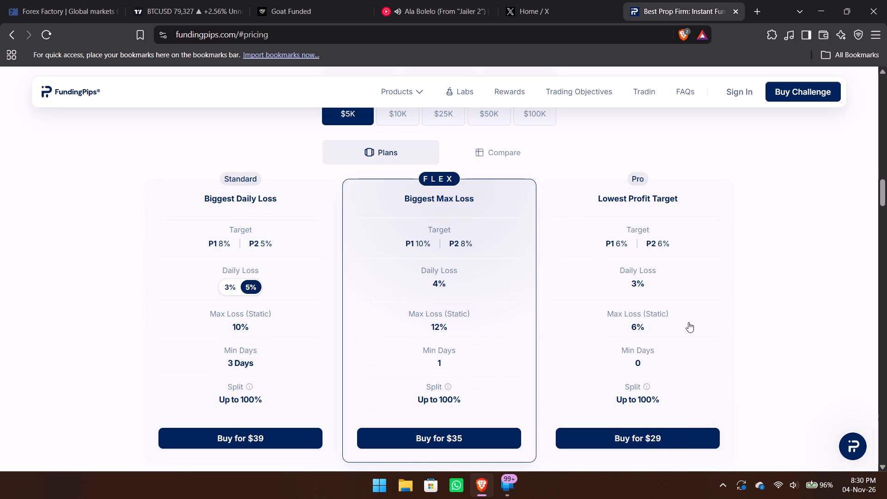
pyautogui.scroll(-2, 620, 345)
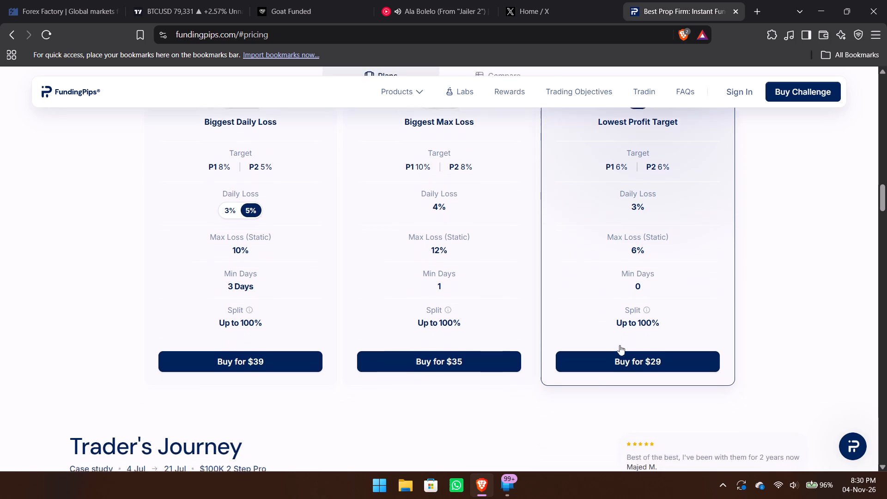
pyautogui.scroll(-7, 620, 345)
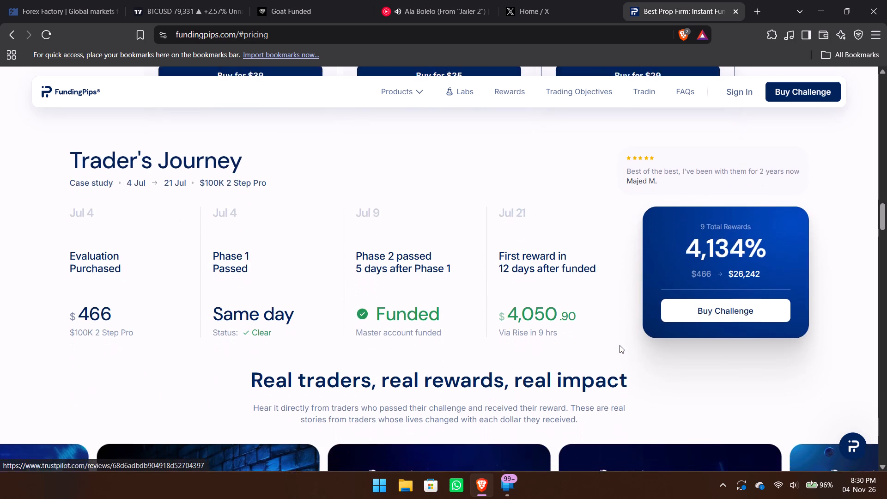
pyautogui.scroll(1, 620, 345)
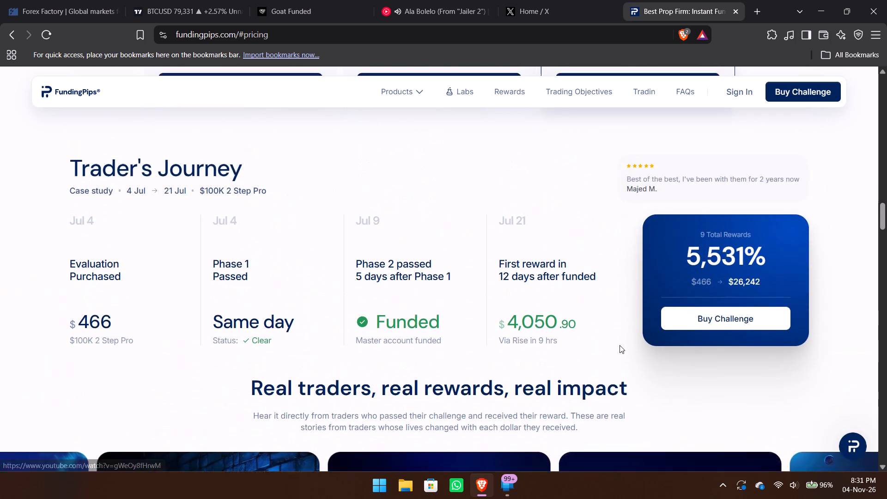
pyautogui.scroll(1, 620, 345)
pyautogui.click(643, 335)
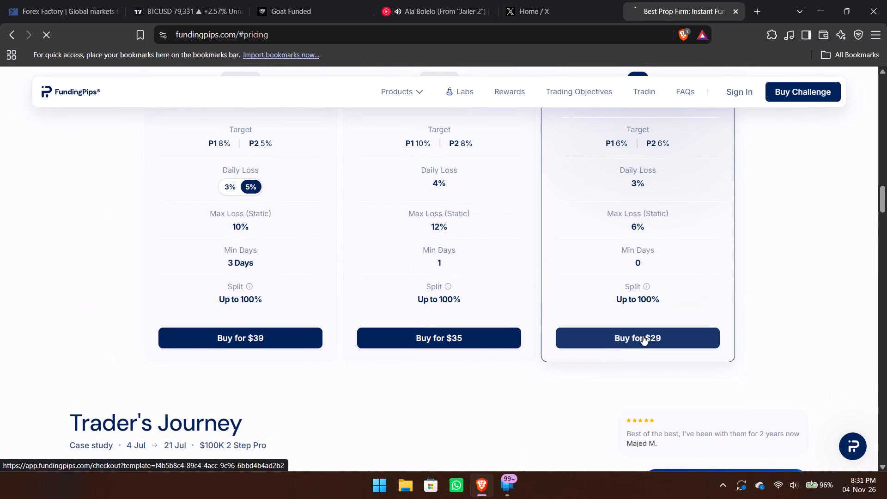
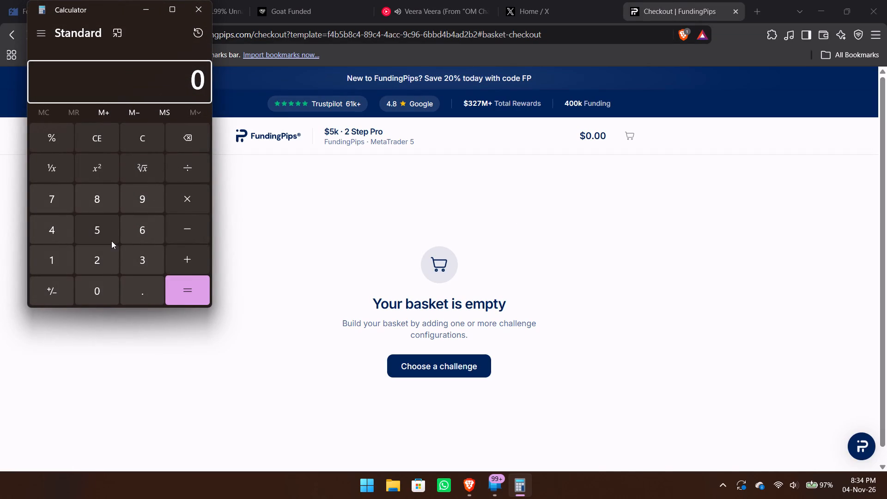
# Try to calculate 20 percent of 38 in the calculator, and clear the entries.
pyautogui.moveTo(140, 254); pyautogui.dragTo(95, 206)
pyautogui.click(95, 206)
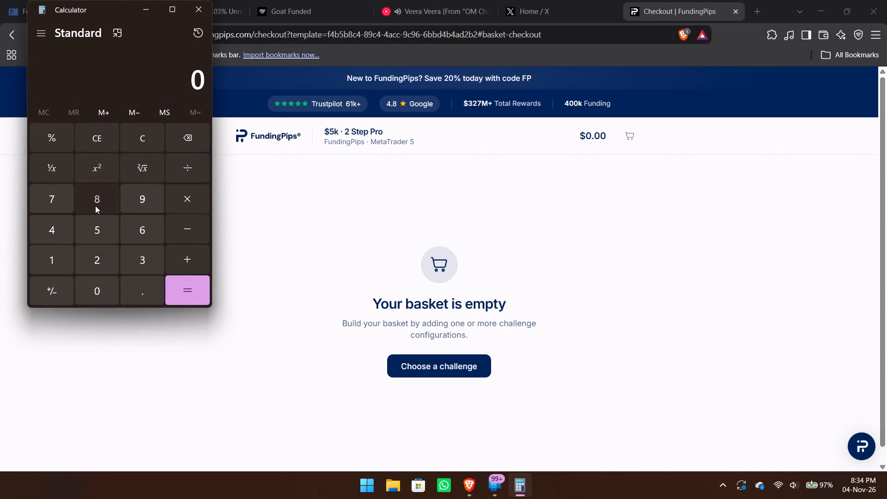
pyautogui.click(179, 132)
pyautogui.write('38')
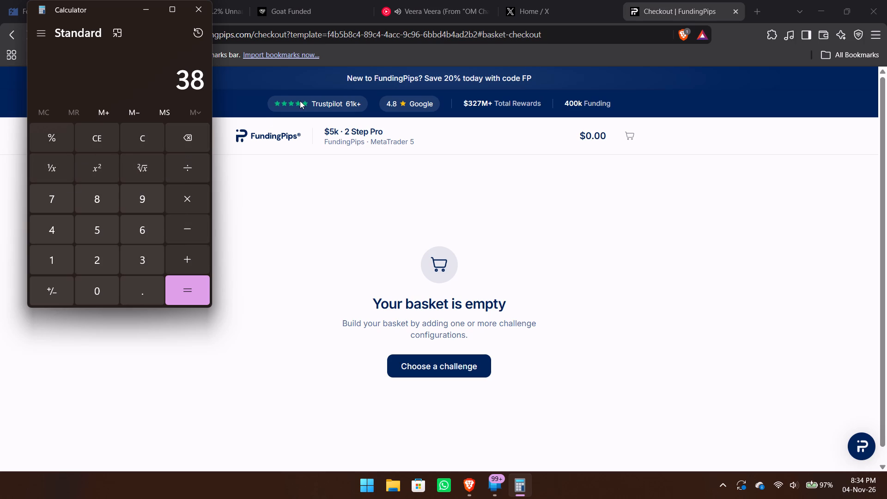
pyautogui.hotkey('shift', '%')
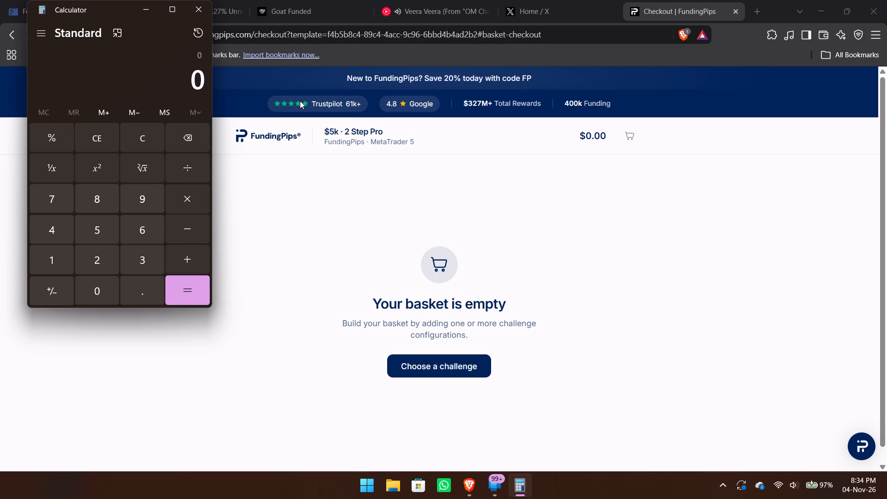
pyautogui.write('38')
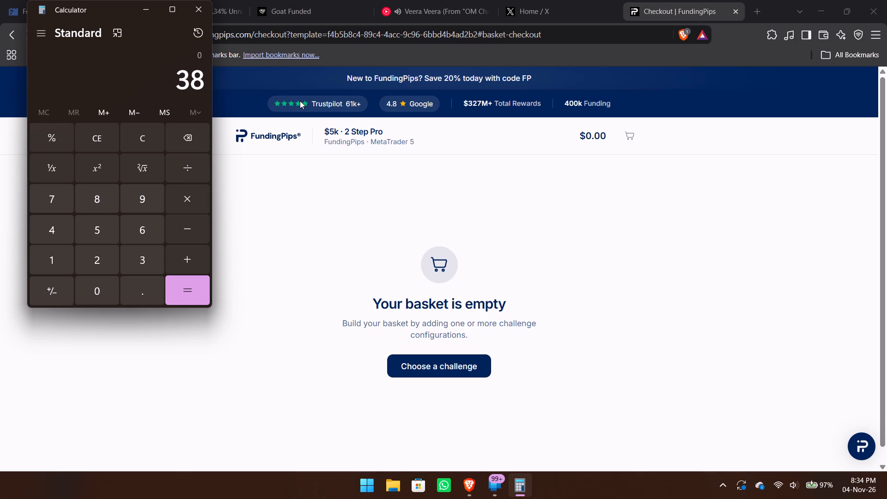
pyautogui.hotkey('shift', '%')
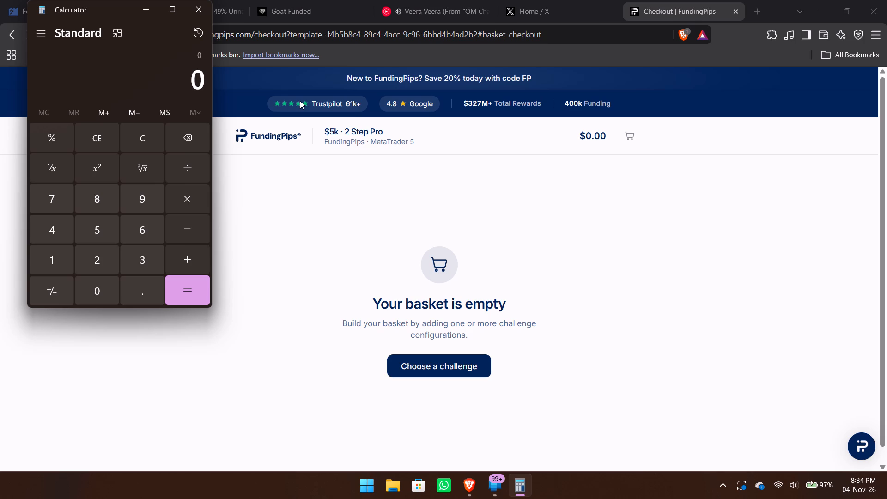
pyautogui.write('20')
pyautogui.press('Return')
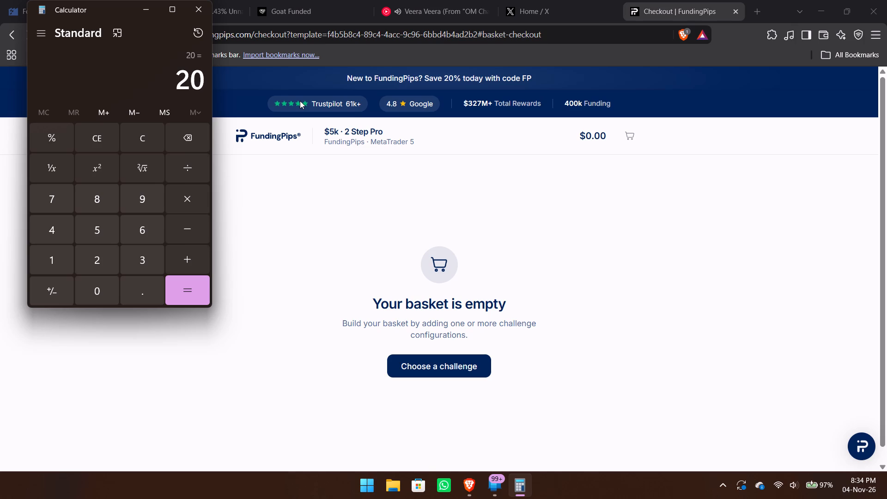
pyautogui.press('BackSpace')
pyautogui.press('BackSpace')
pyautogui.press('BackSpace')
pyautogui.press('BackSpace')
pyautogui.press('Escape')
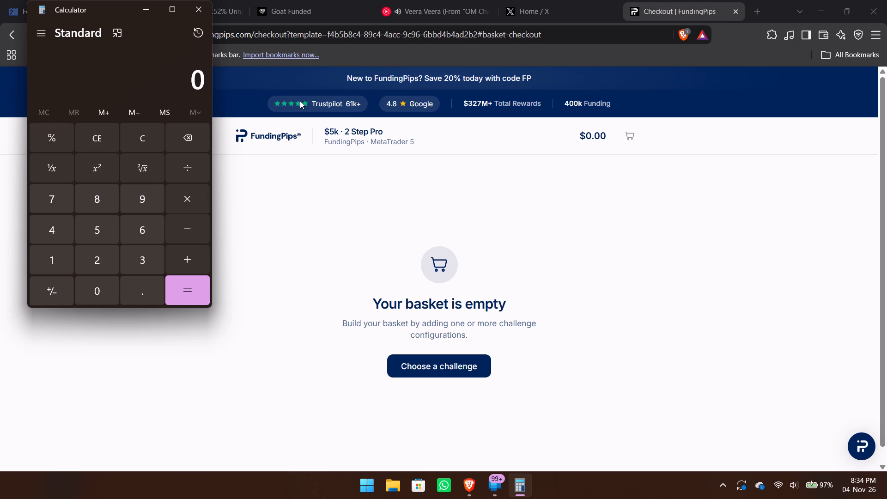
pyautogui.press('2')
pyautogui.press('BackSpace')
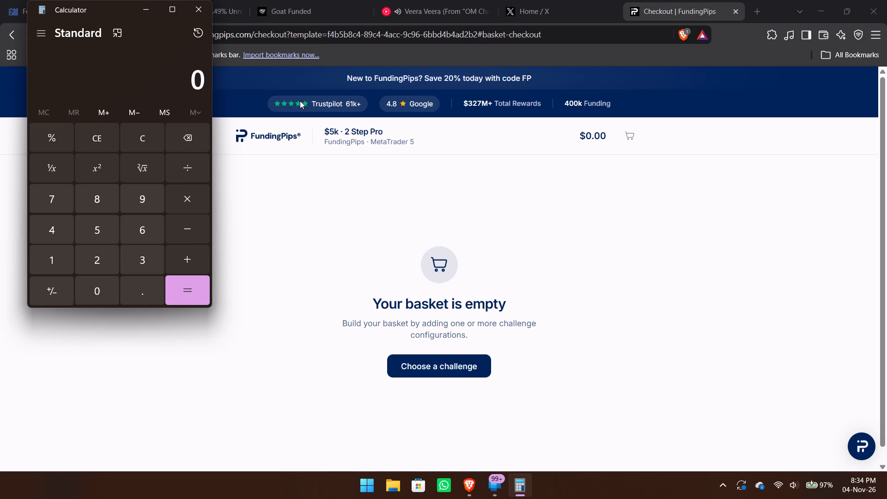